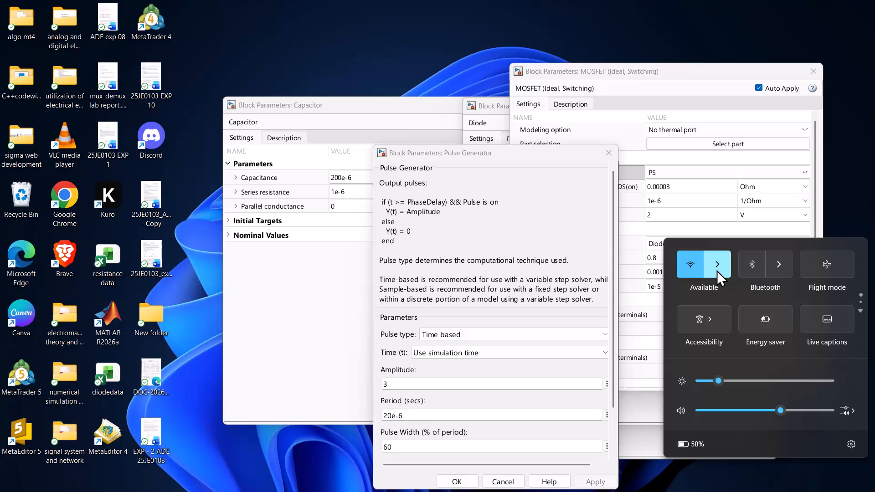
# Connect the computer to the open ISM-Campus-Wi-Fi network.
pyautogui.click(718, 272)
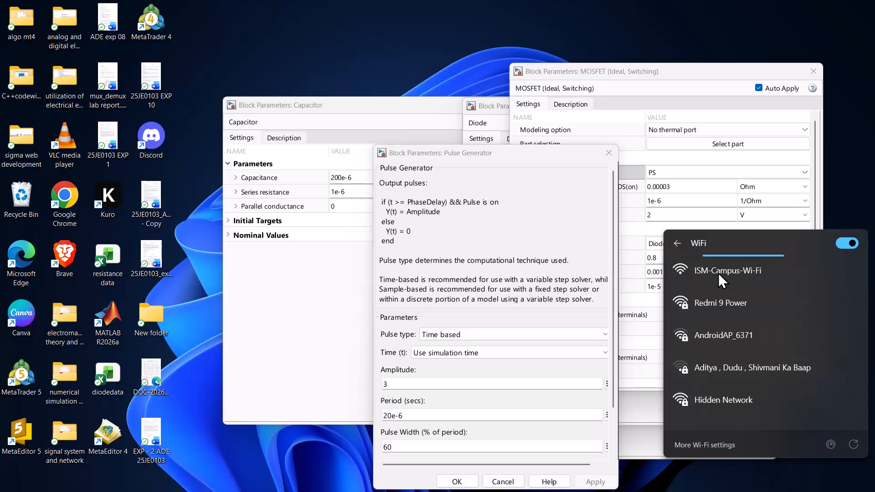
pyautogui.click(718, 272)
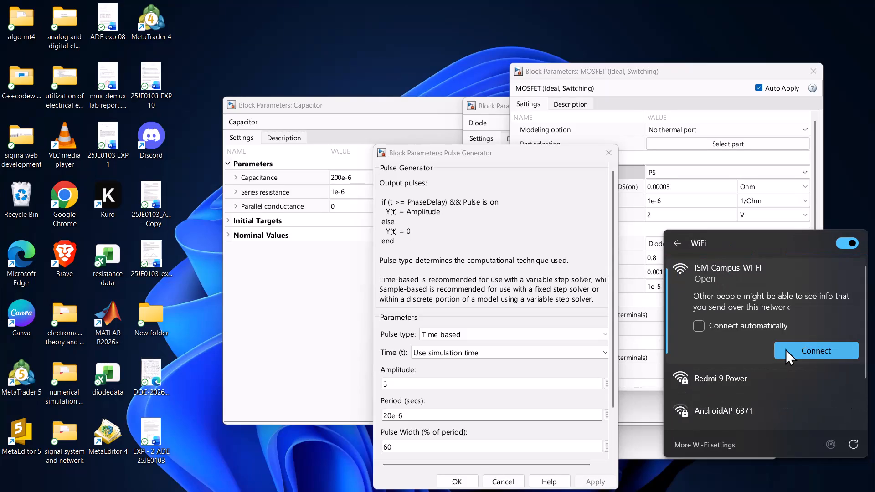
pyautogui.click(785, 349)
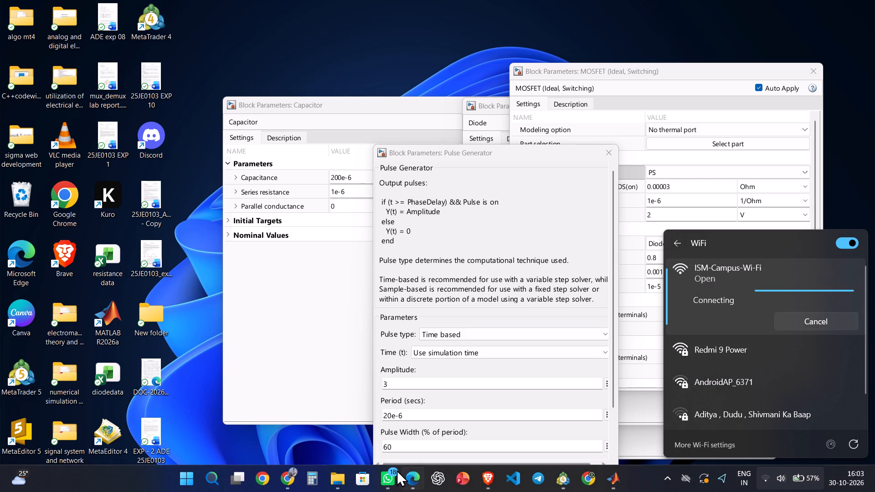
# Switch to Google Chrome and start Browse Internet from the campus portal's Already Connected page.
pyautogui.click(287, 475)
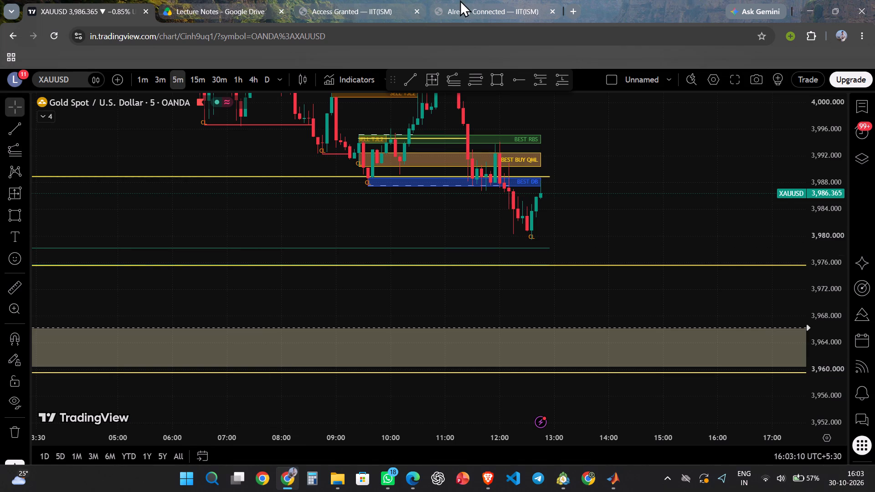
pyautogui.click(463, 0)
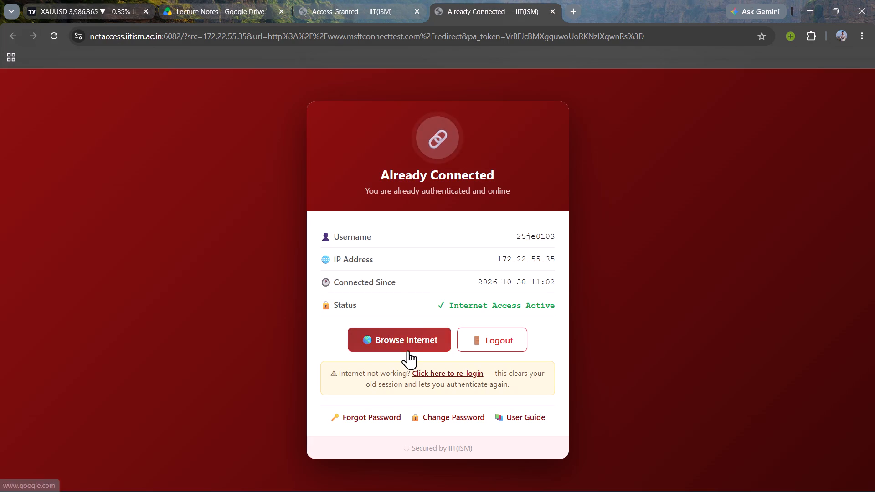
pyautogui.click(408, 350)
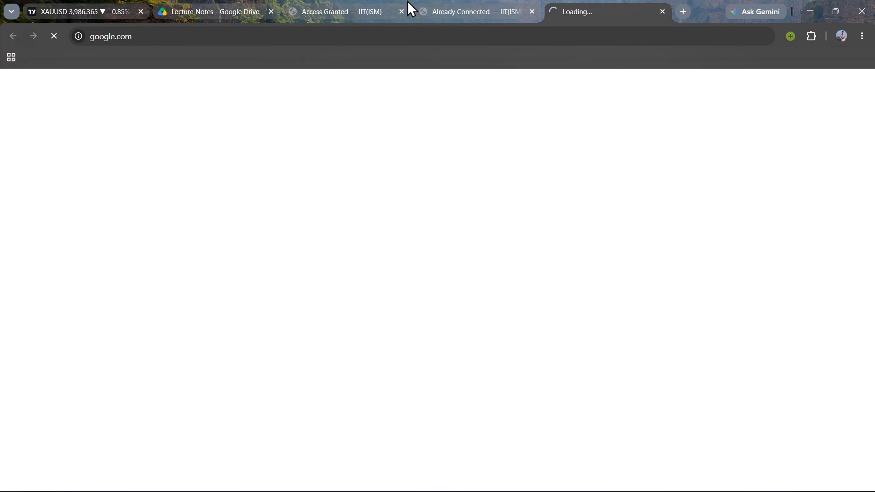
# Reload the earlier netaccess.iitism.ac.in login page and resubmit its form data to renew internet access.
pyautogui.click(365, 0)
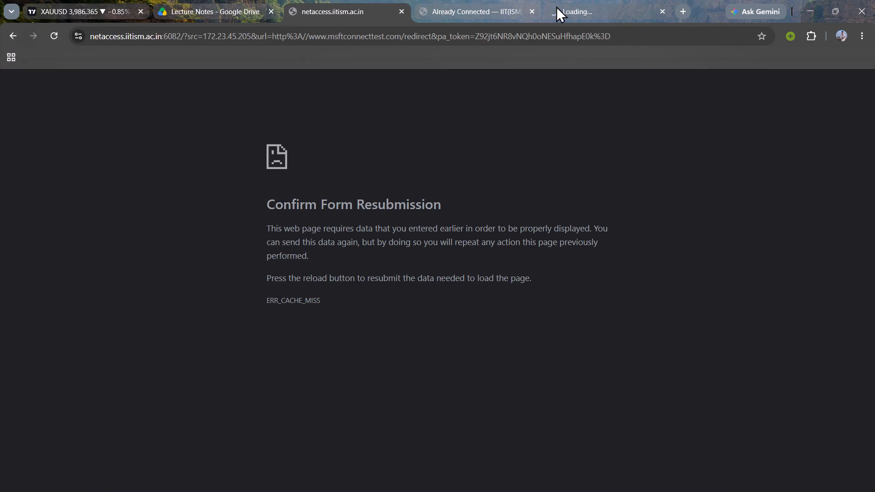
pyautogui.click(556, 6)
pyautogui.click(290, 0)
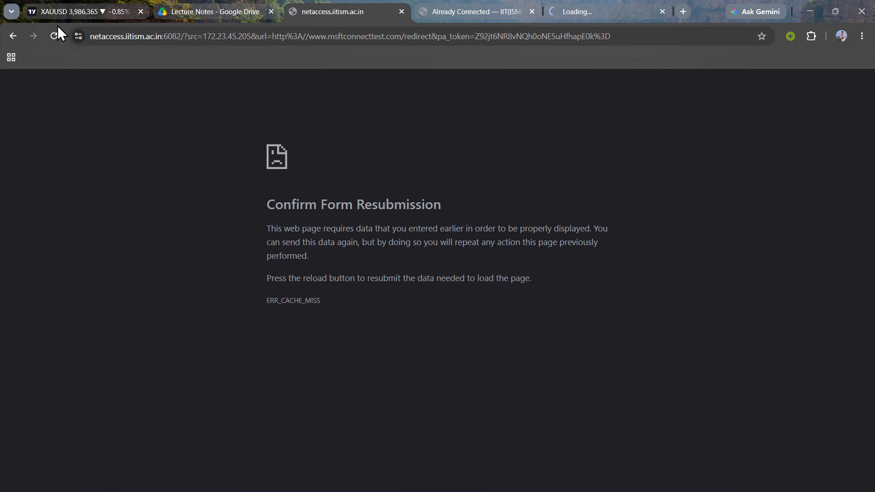
pyautogui.click(57, 32)
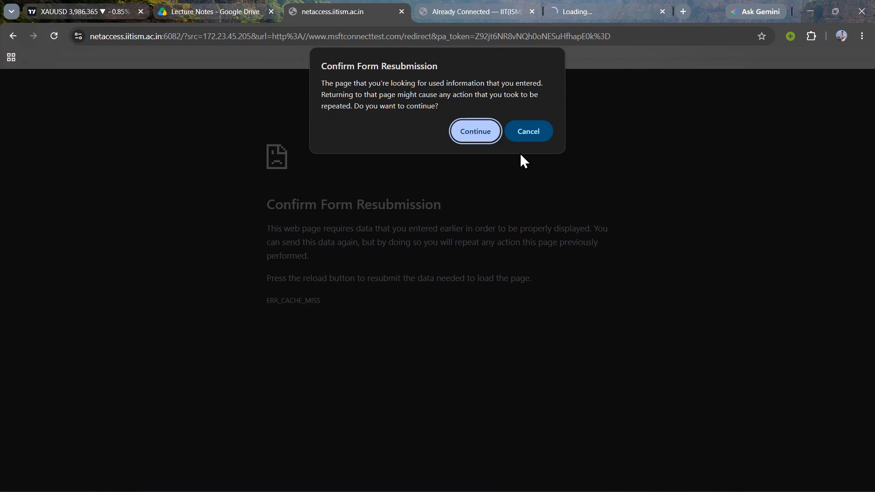
pyautogui.click(489, 132)
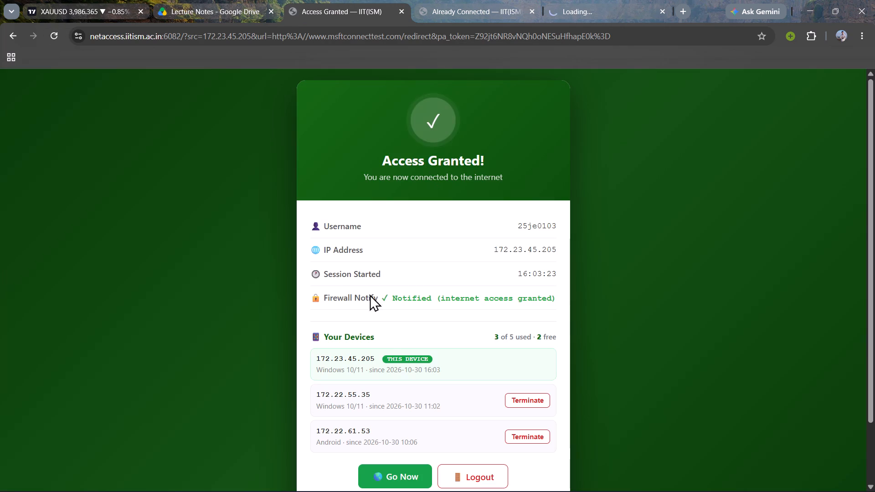
# Check whether google.com loads, and go back to the Access Granted page.
pyautogui.click(627, 0)
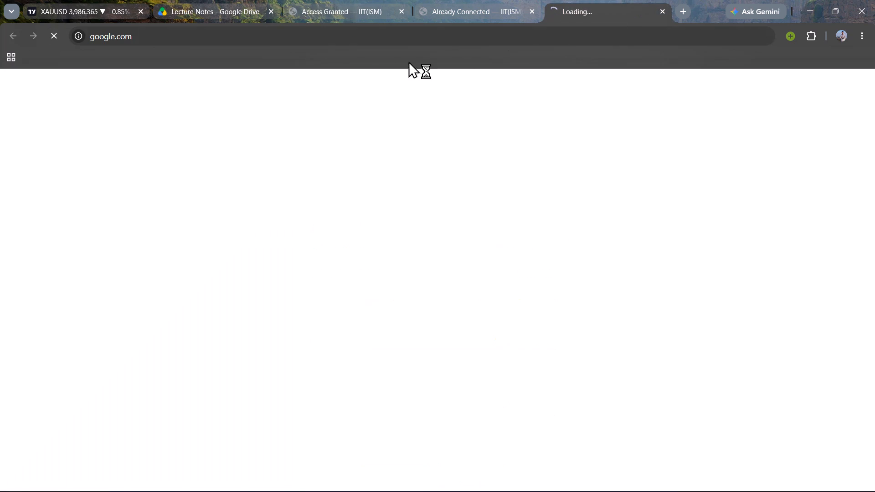
pyautogui.click(340, 0)
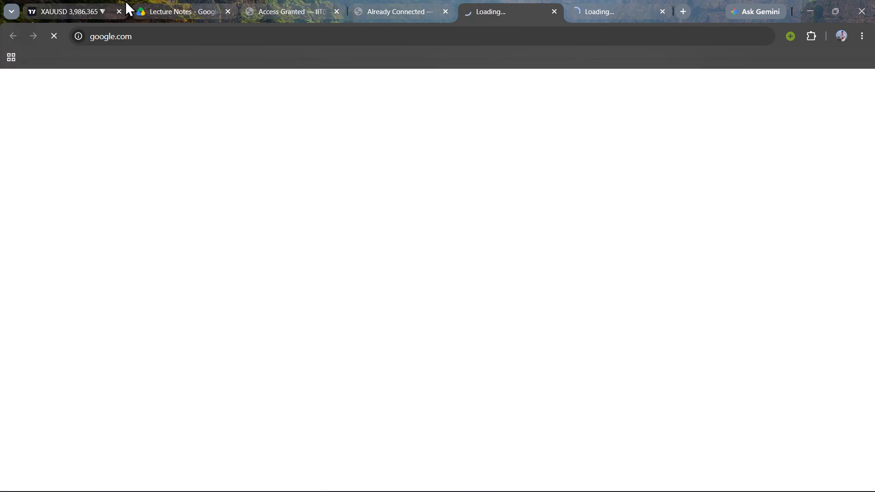
# Examine recent price action and the long position on the 5-minute XAUUSD chart in TradingView.
pyautogui.click(64, 0)
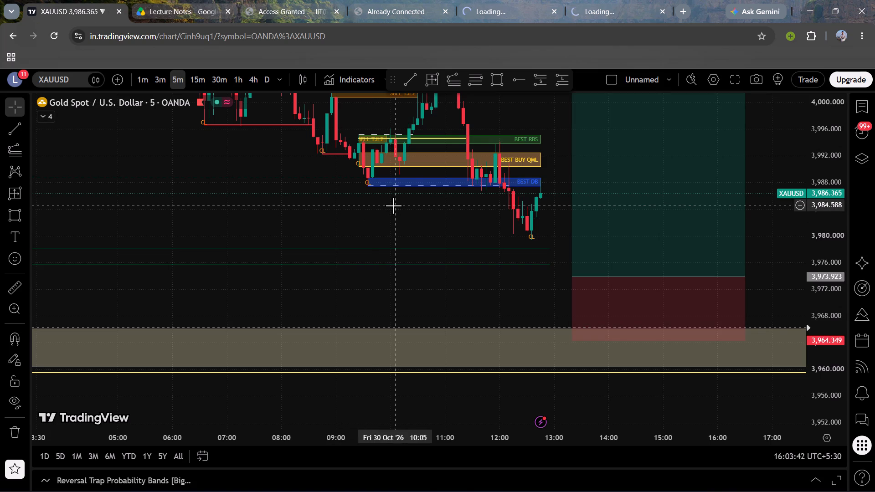
pyautogui.moveTo(393, 205); pyautogui.dragTo(199, 238)
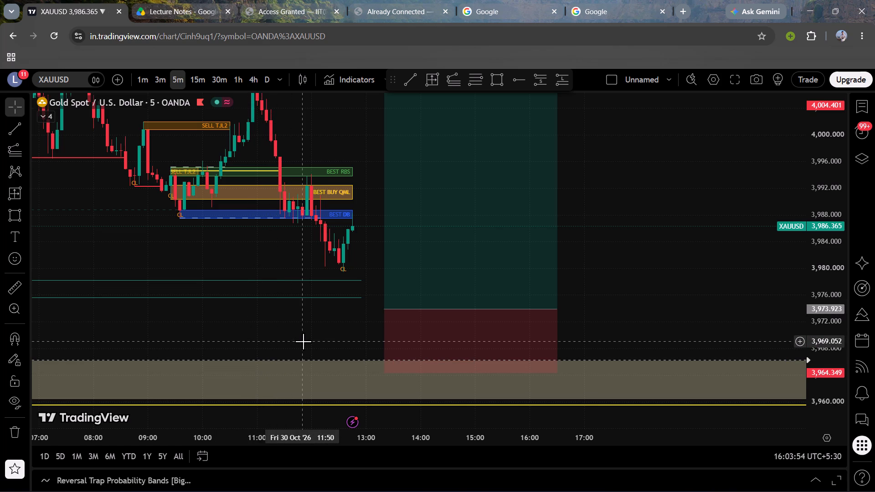
pyautogui.moveTo(303, 341); pyautogui.dragTo(354, 306)
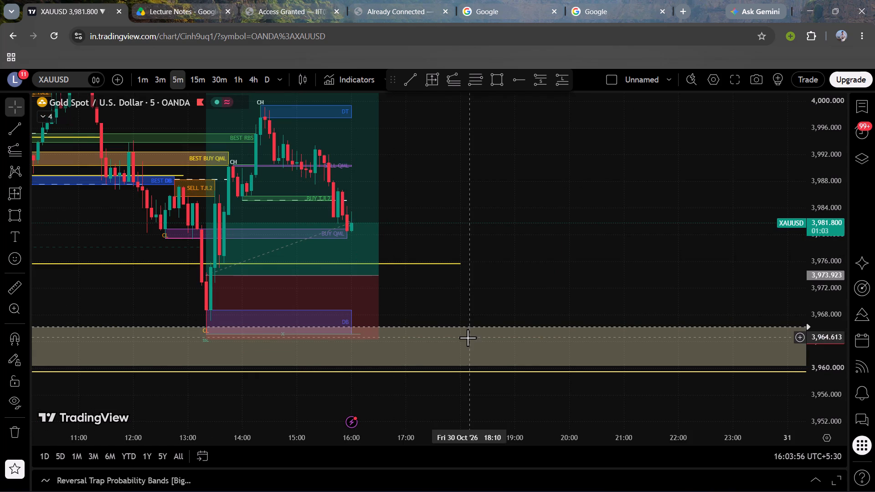
pyautogui.moveTo(431, 301); pyautogui.dragTo(639, 314)
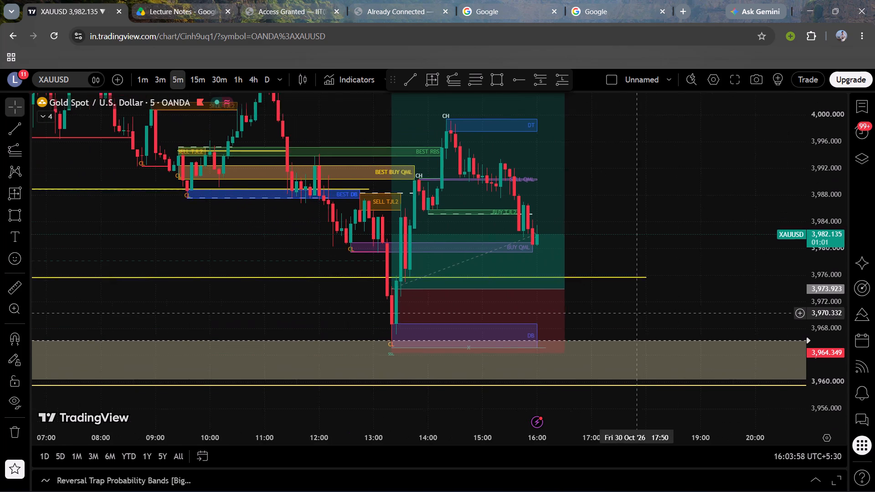
pyautogui.moveTo(639, 314); pyautogui.dragTo(638, 325)
pyautogui.scroll(5, 664, 349)
pyautogui.hscroll(7, 664, 349)
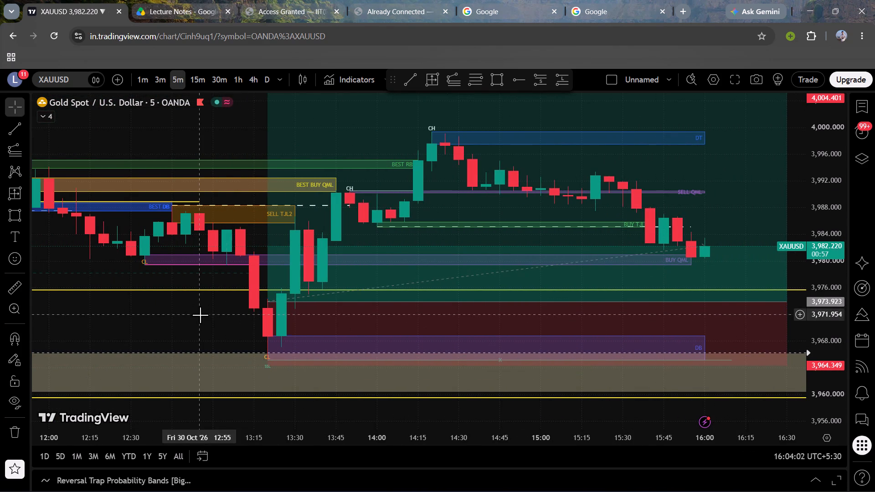
pyautogui.scroll(-8, 200, 315)
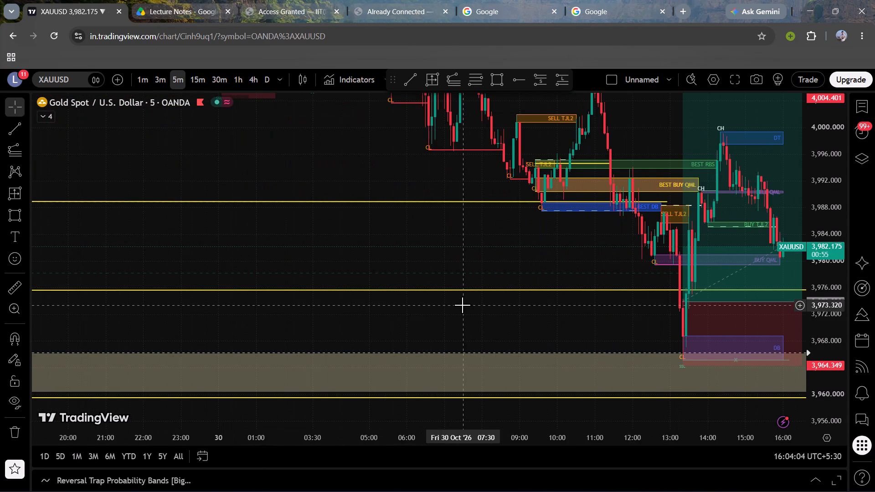
pyautogui.hscroll(-3, 462, 305)
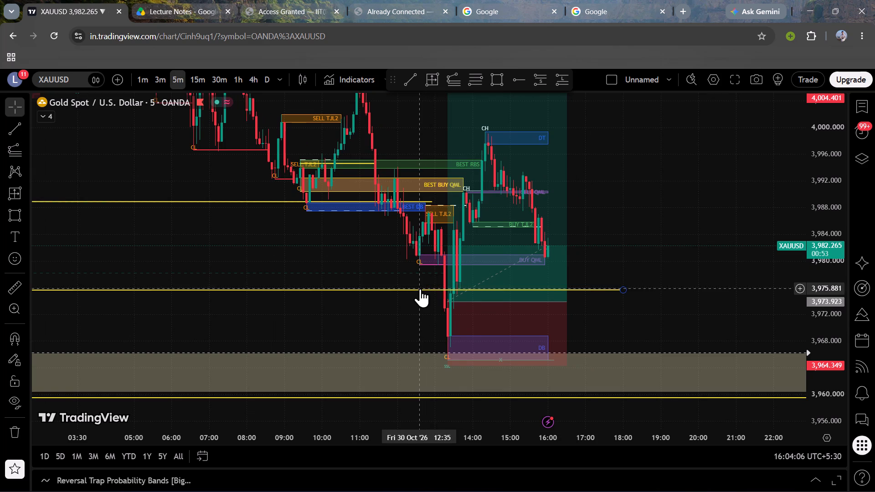
pyautogui.click(447, 391)
pyautogui.moveTo(632, 306); pyautogui.dragTo(584, 424)
pyautogui.scroll(-5, 834, 277)
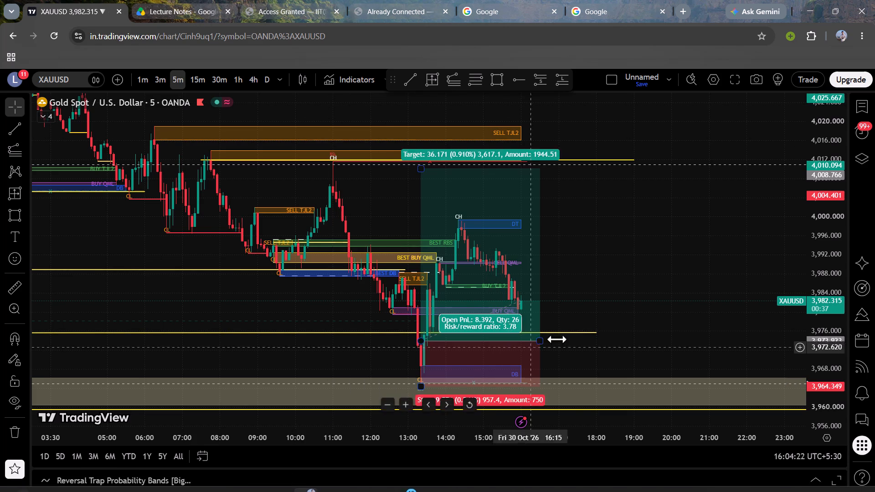
# Shorten the yellow line that starts on 23 Oct 07:30 so it ends at about 30 Oct 14:35, near 3,975.37.
pyautogui.hscroll(4, 591, 331)
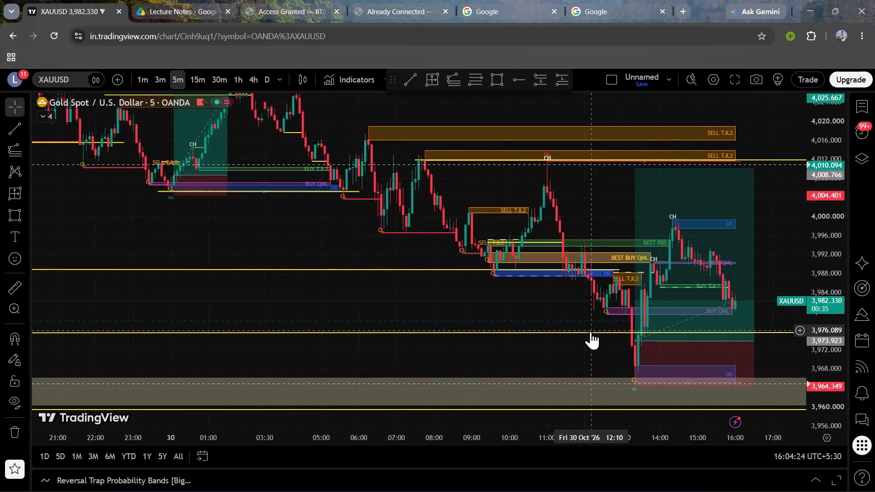
pyautogui.scroll(-8, 591, 331)
pyautogui.hscroll(-1, 591, 331)
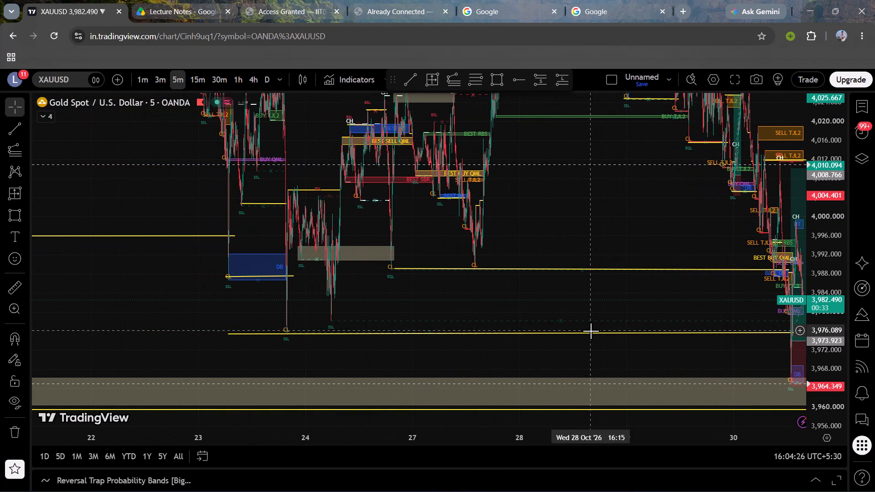
pyautogui.hscroll(-4, 591, 331)
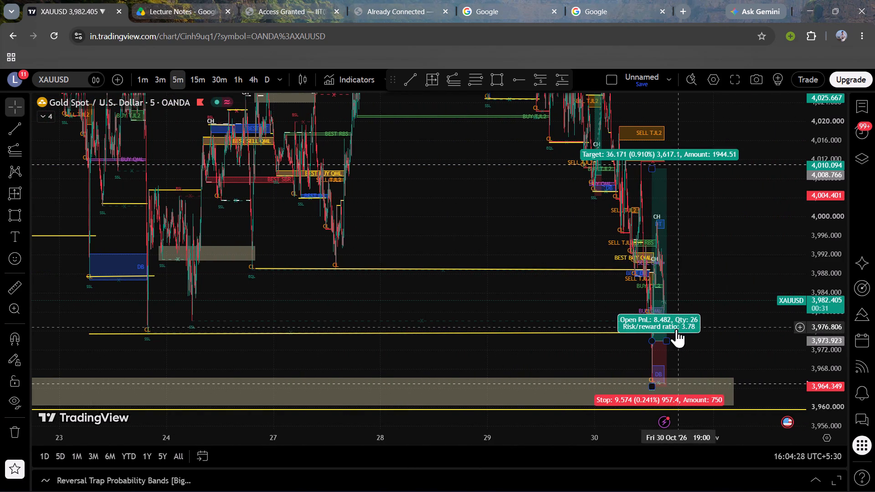
pyautogui.moveTo(674, 333); pyautogui.dragTo(664, 333)
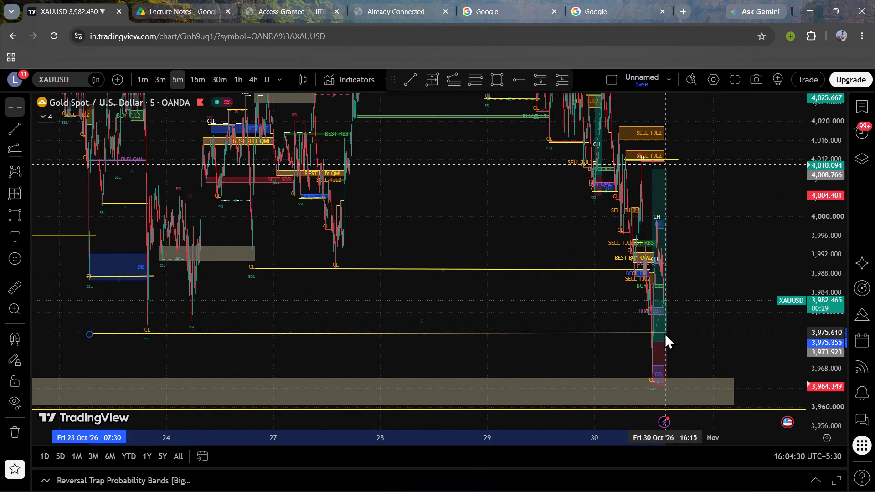
pyautogui.moveTo(664, 333); pyautogui.dragTo(662, 332)
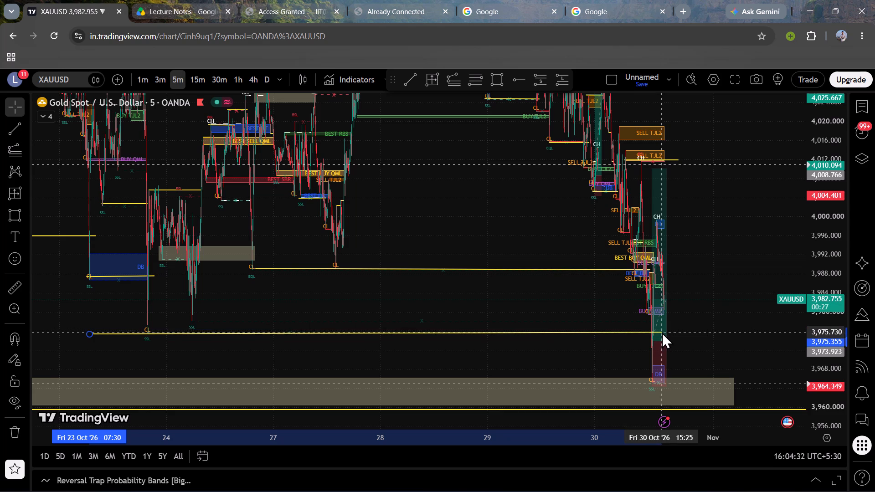
pyautogui.moveTo(662, 332); pyautogui.dragTo(658, 334)
# Expand the indicator list on the XAUUSD chart and hide the RM'S JADU TONA indicator.
pyautogui.scroll(2, 658, 334)
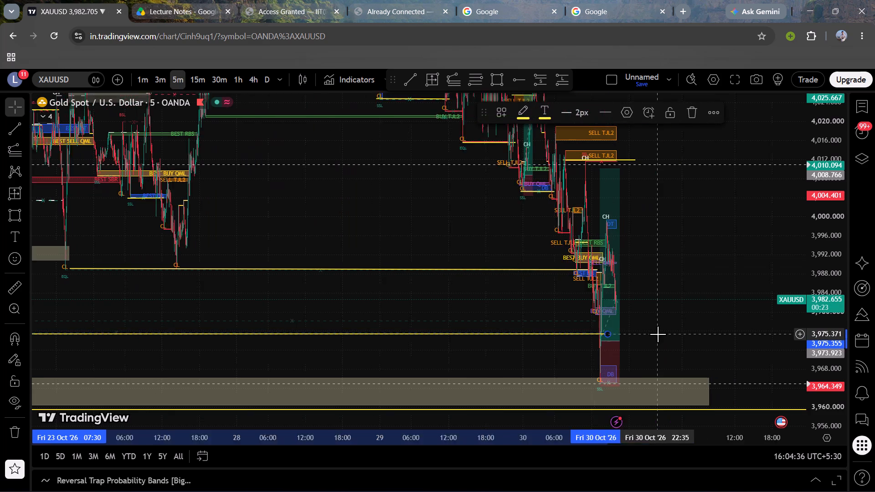
pyautogui.scroll(2, 658, 334)
pyautogui.hscroll(4, 658, 334)
pyautogui.scroll(1, 658, 334)
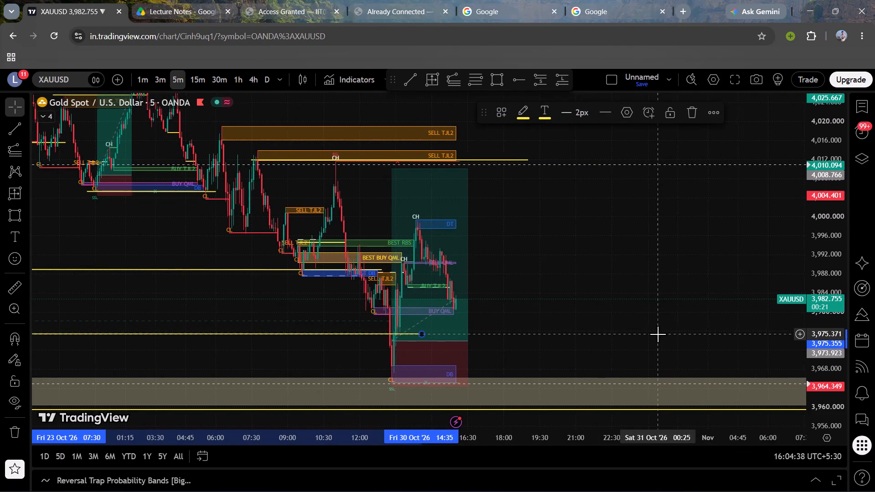
pyautogui.scroll(2, 658, 334)
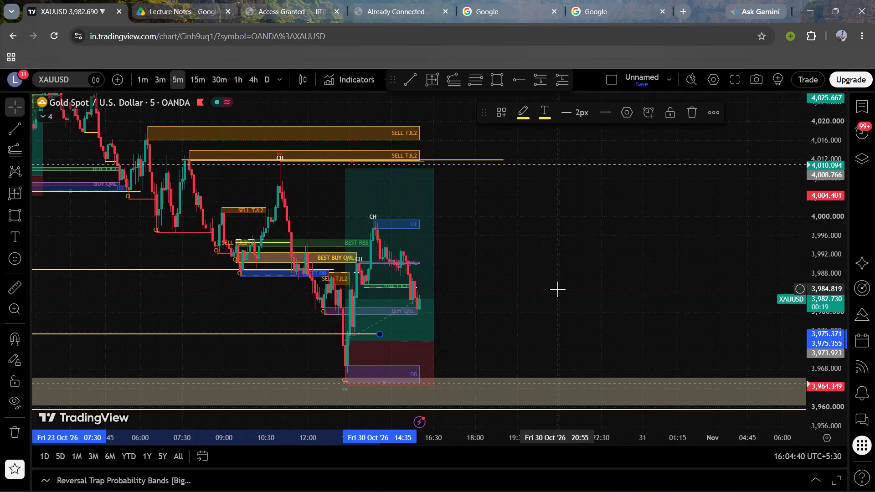
pyautogui.moveTo(557, 289); pyautogui.dragTo(660, 282)
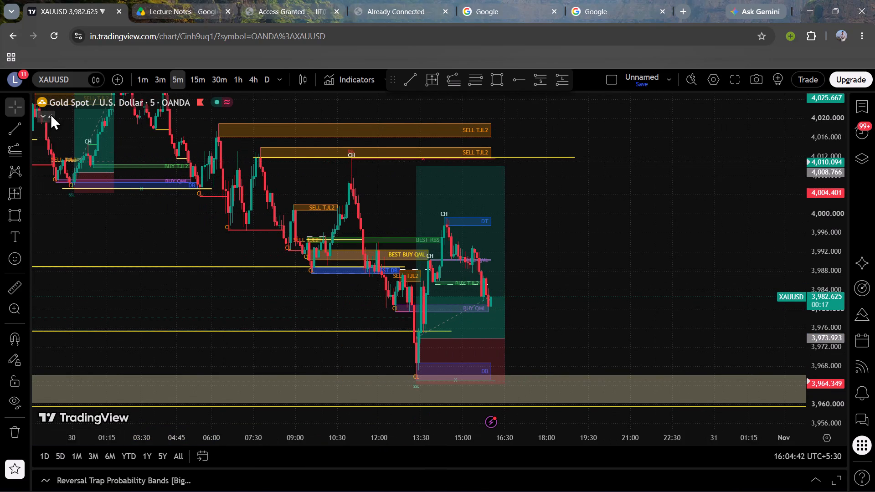
pyautogui.click(48, 114)
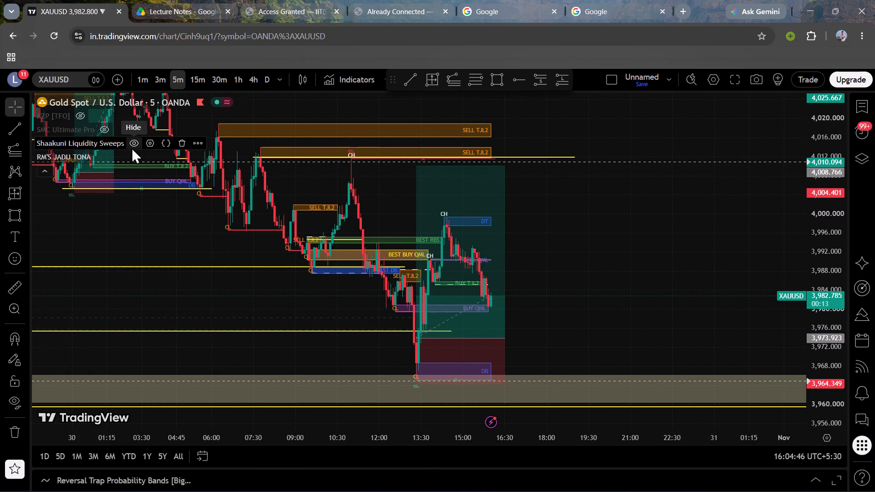
pyautogui.click(98, 158)
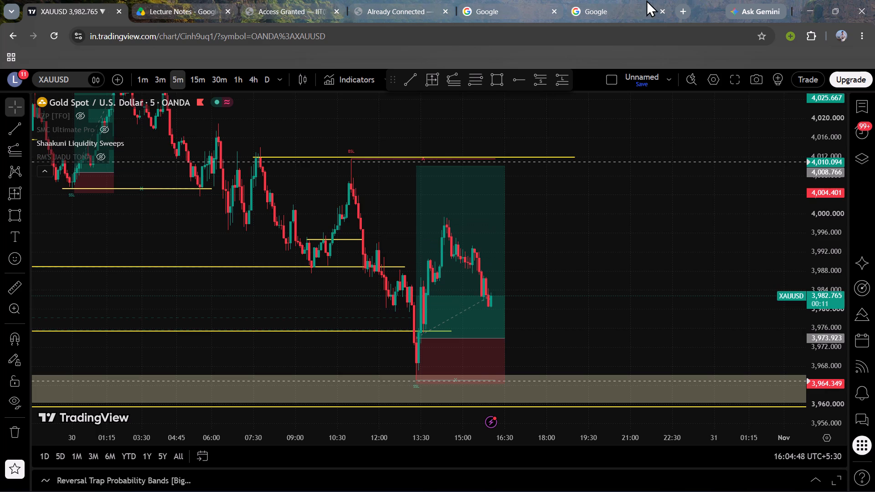
# Minimise the browser window and select the Kuro shortcut on the desktop.
pyautogui.click(822, 0)
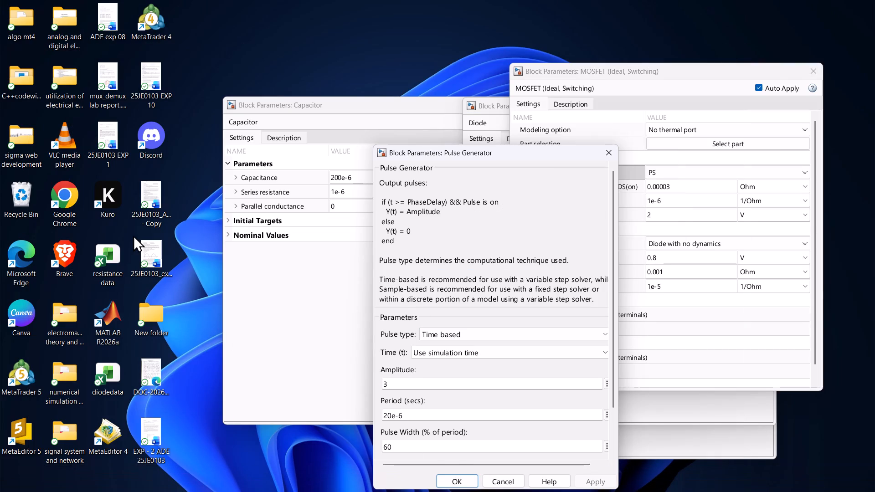
pyautogui.click(107, 195)
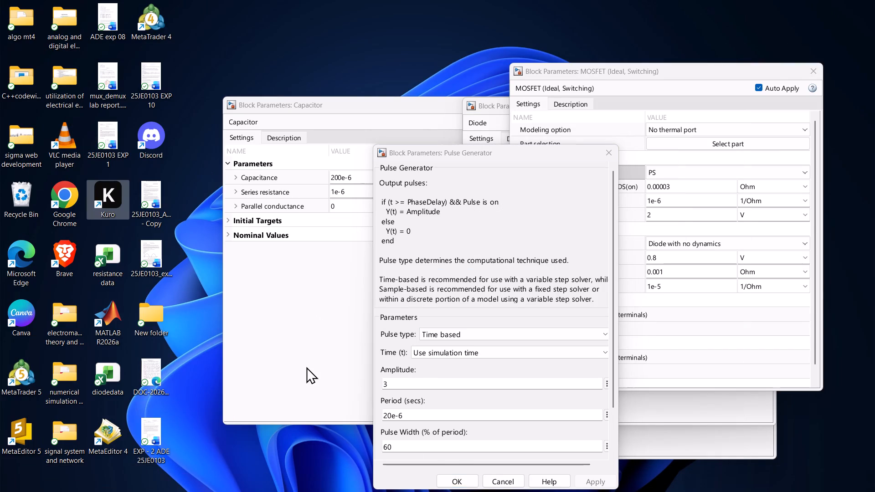
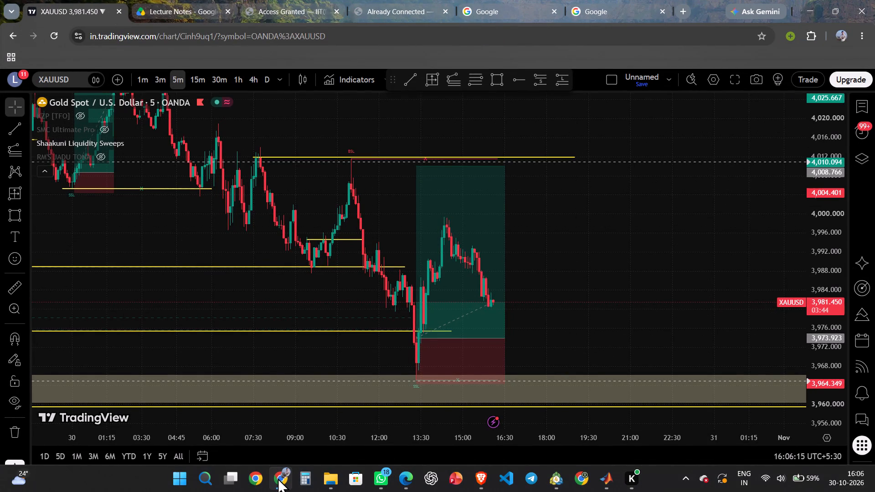
# Delete the short yellow line near 3,994.59 that ends on 30 Oct at 11:25.
pyautogui.moveTo(593, 263); pyautogui.dragTo(655, 237)
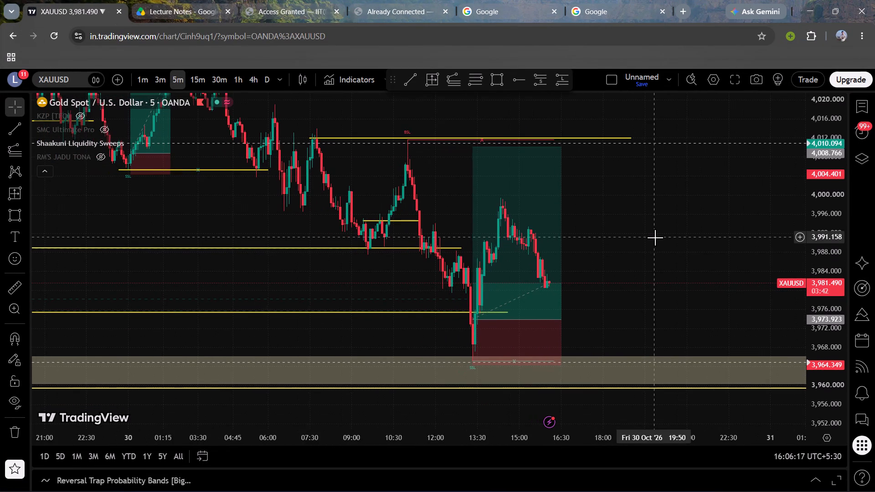
pyautogui.scroll(-1, 635, 233)
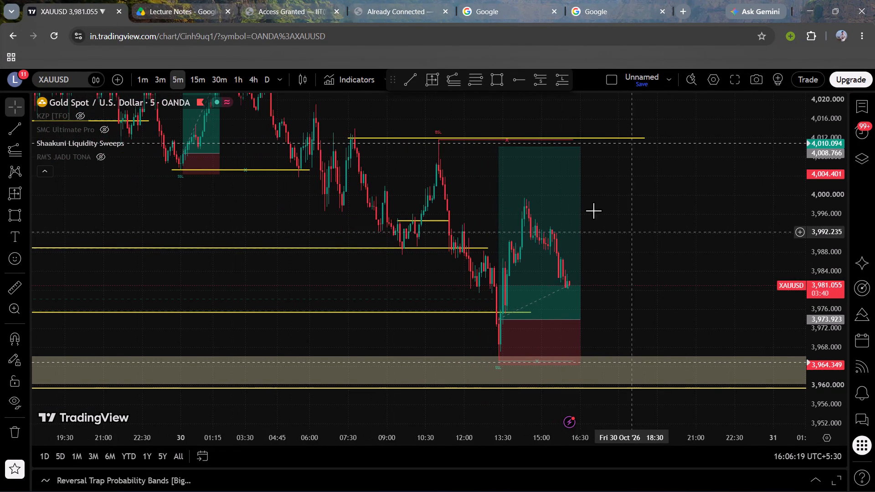
pyautogui.click(432, 220)
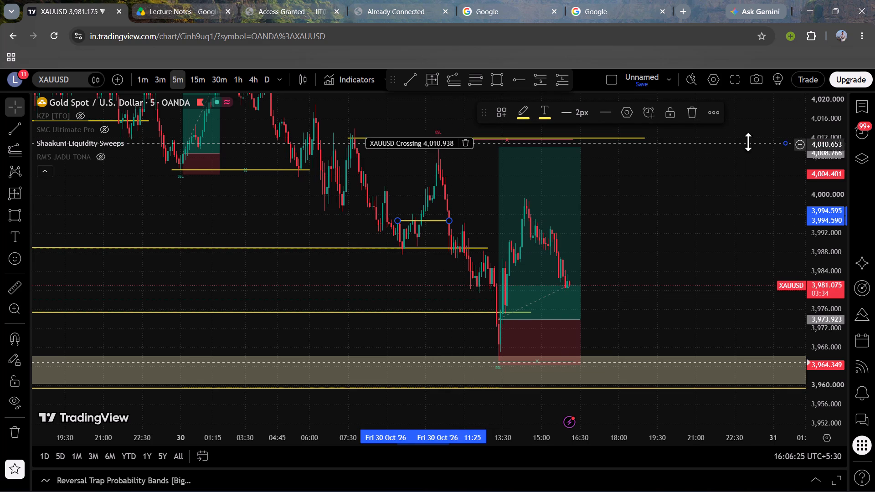
pyautogui.click(692, 113)
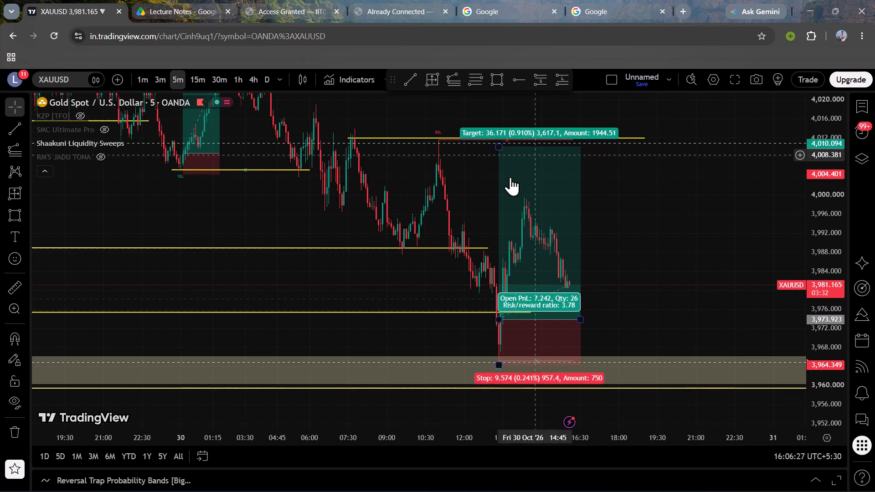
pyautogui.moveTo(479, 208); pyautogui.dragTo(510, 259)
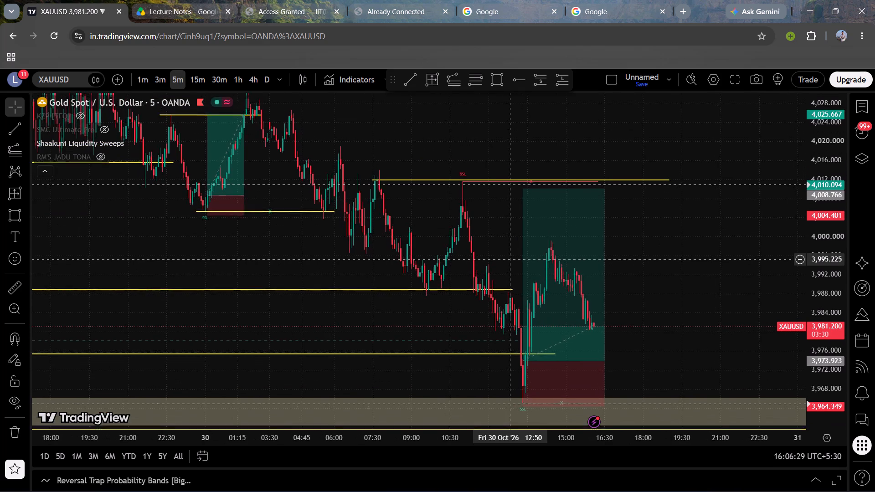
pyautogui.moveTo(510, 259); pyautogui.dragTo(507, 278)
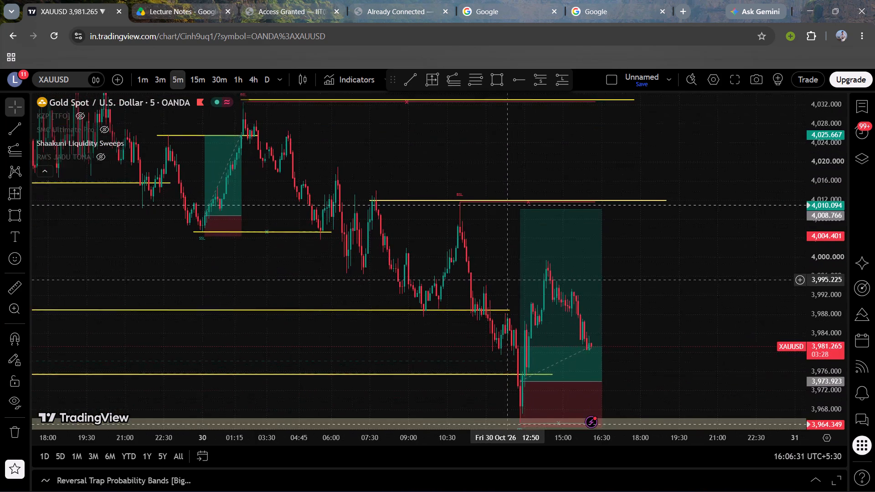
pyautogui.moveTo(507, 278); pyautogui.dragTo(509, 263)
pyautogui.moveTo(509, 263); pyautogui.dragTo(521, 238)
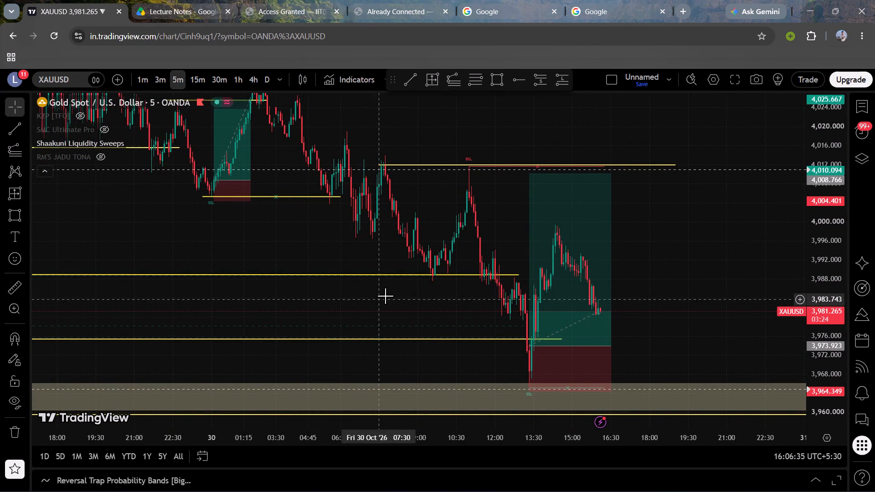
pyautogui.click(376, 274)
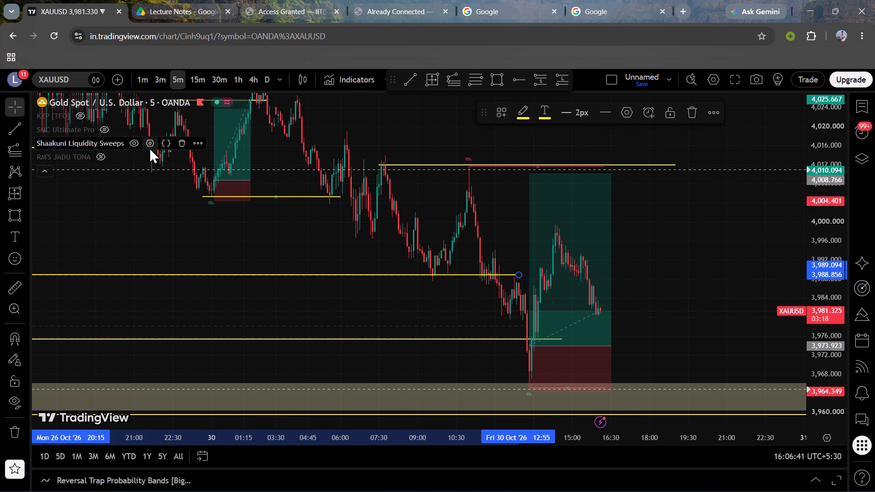
# Examine the liquidity, EMA and RSI inputs and the style settings of the Shaakuni Liquidity Sweeps indicator.
pyautogui.click(149, 148)
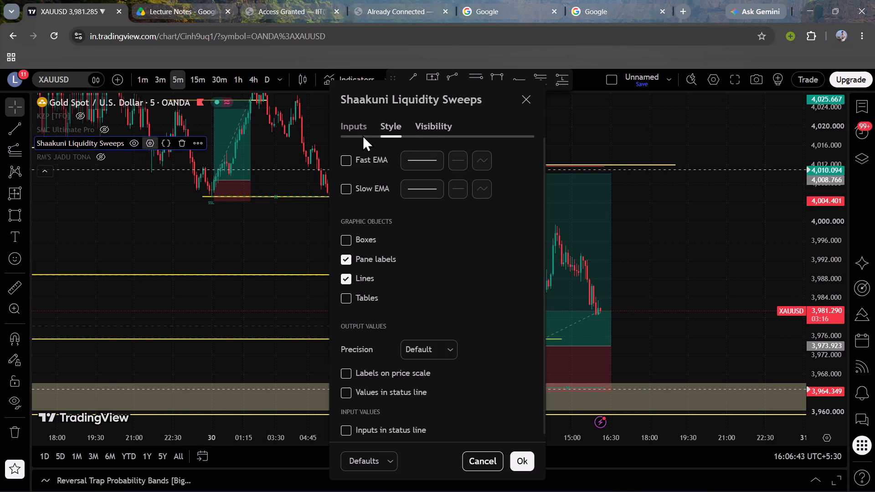
pyautogui.click(361, 131)
pyautogui.scroll(-1, 451, 298)
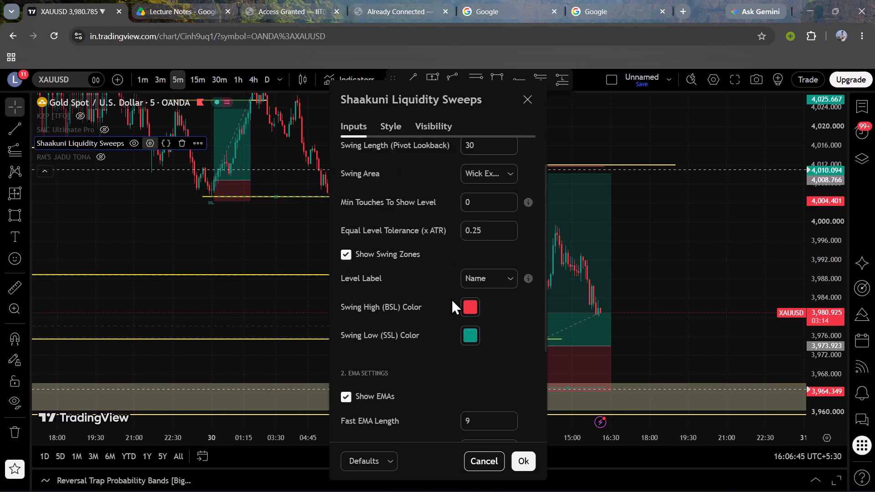
pyautogui.scroll(-5, 451, 298)
pyautogui.scroll(3, 451, 298)
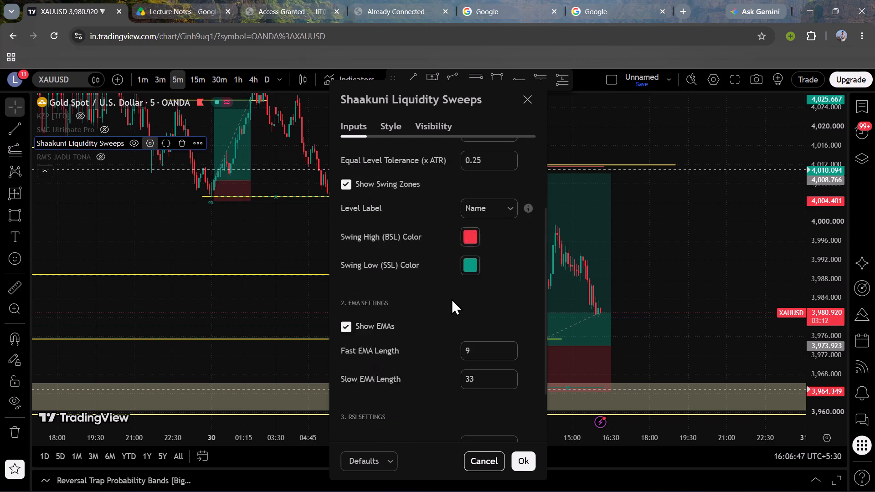
pyautogui.scroll(1, 451, 298)
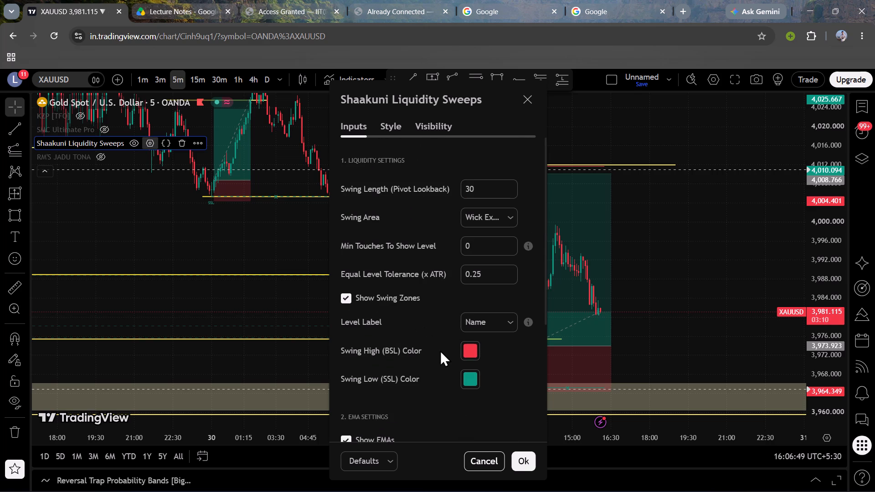
pyautogui.click(383, 134)
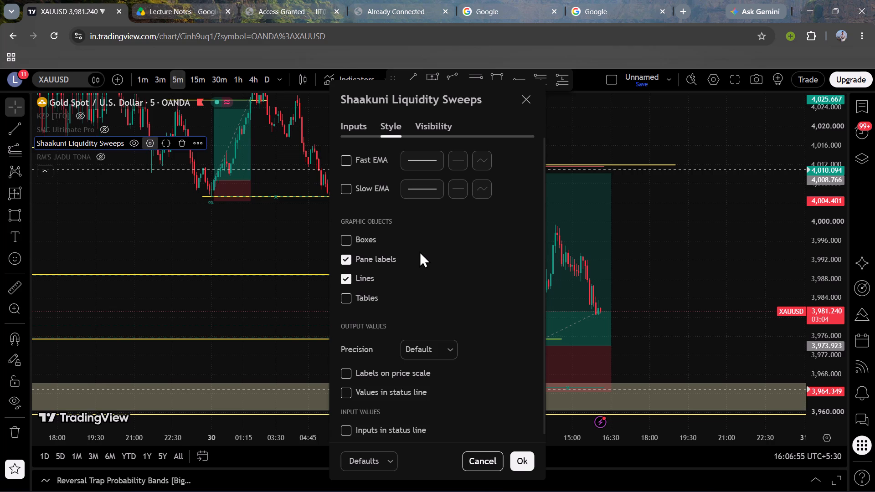
pyautogui.scroll(-3, 419, 251)
pyautogui.scroll(2, 419, 251)
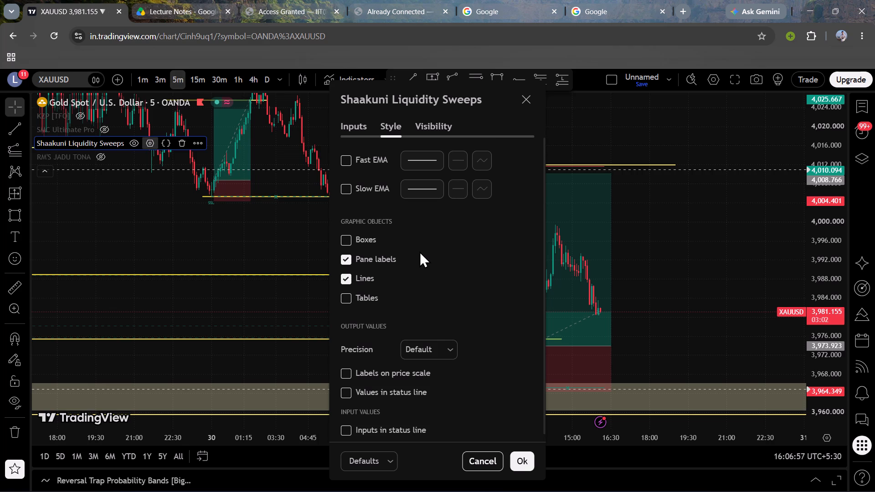
pyautogui.click(355, 127)
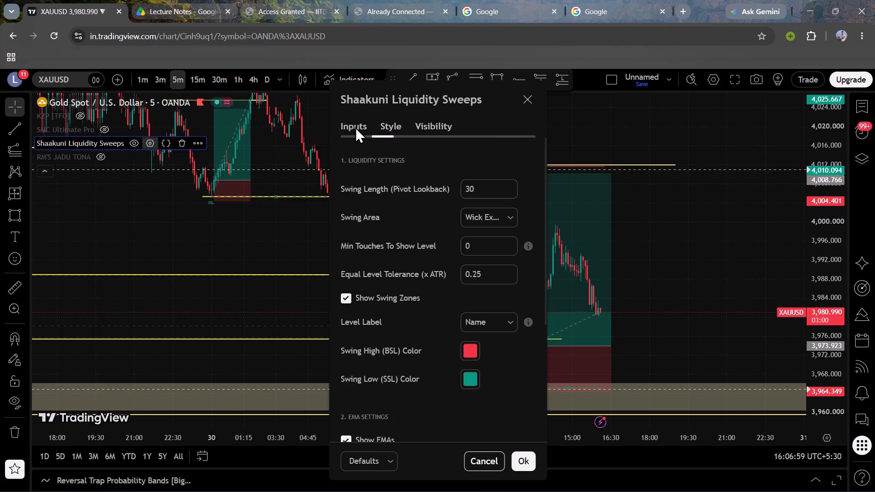
pyautogui.scroll(-5, 408, 293)
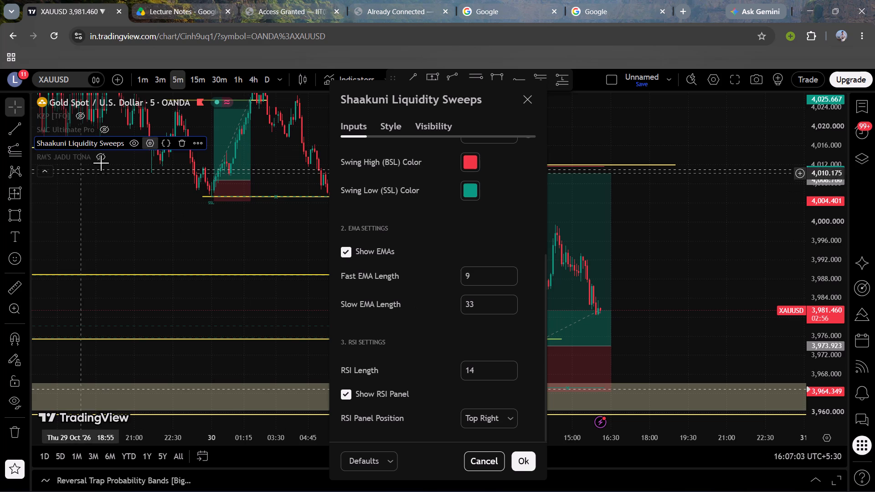
# Open the source code of the Shaakuni Liquidity Sweeps indicator and skim through to the end of the script.
pyautogui.click(166, 139)
pyautogui.doubleClick(166, 139)
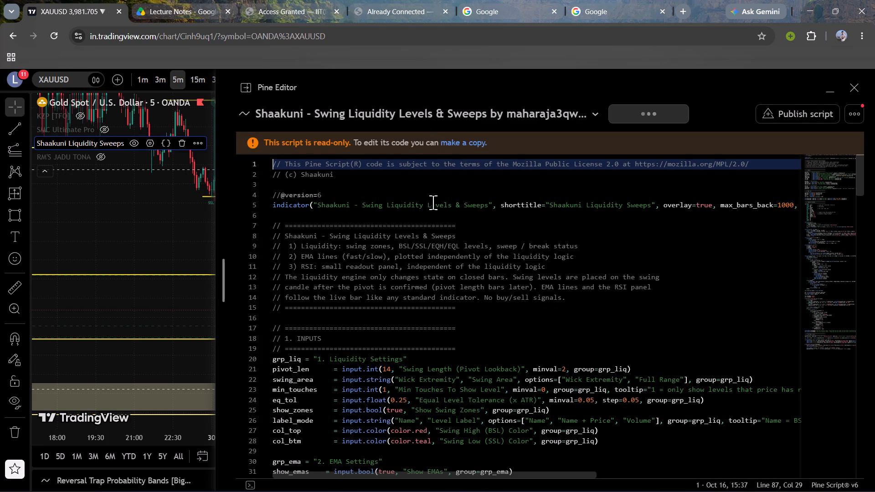
pyautogui.scroll(-7, 341, 279)
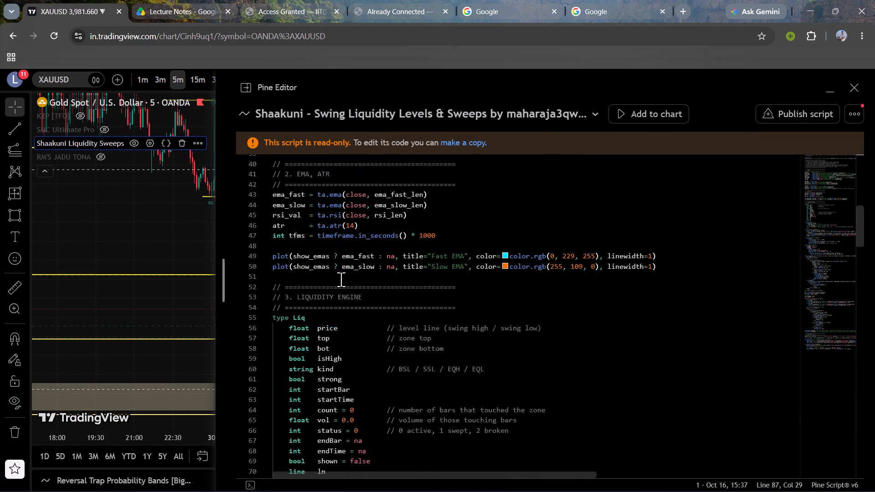
pyautogui.scroll(-20, 341, 279)
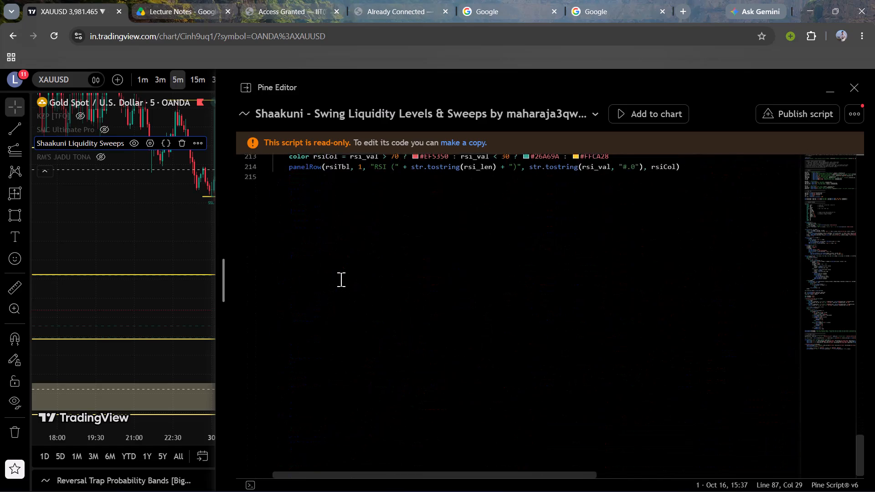
# Read the RSI panel section and the alert conditions near the end of the Shaakuni script.
pyautogui.scroll(2, 341, 279)
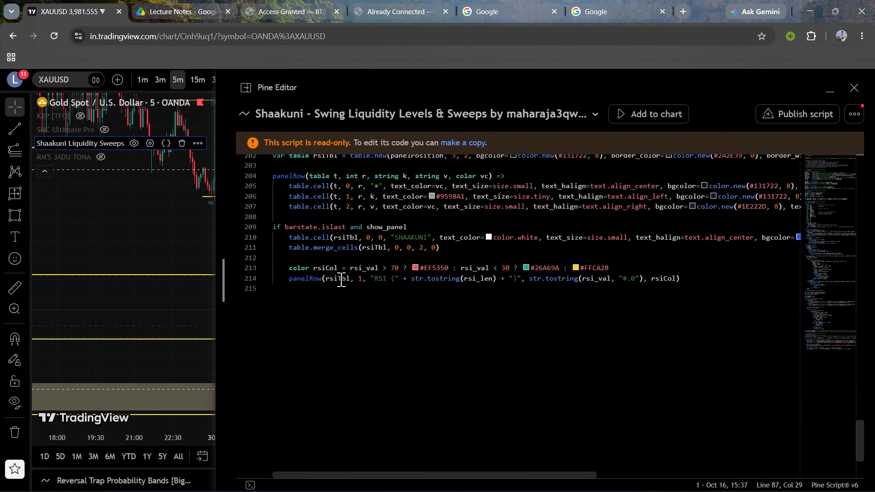
pyautogui.scroll(1, 341, 279)
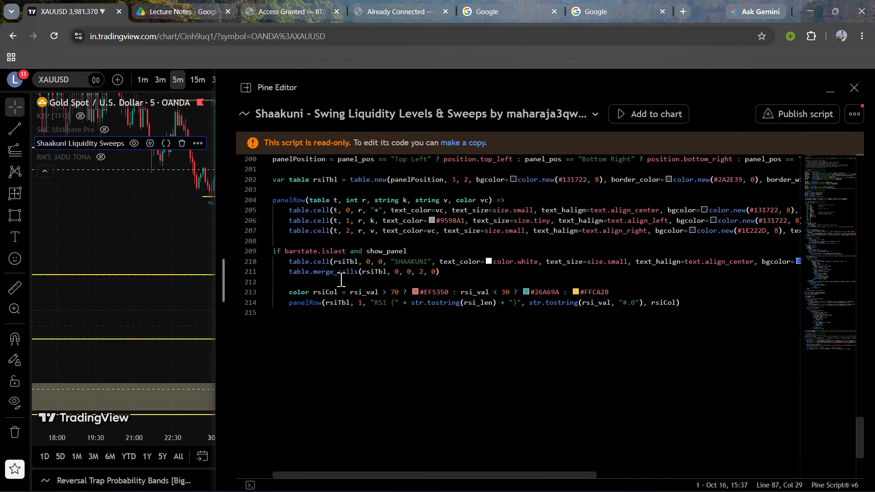
pyautogui.scroll(1, 341, 279)
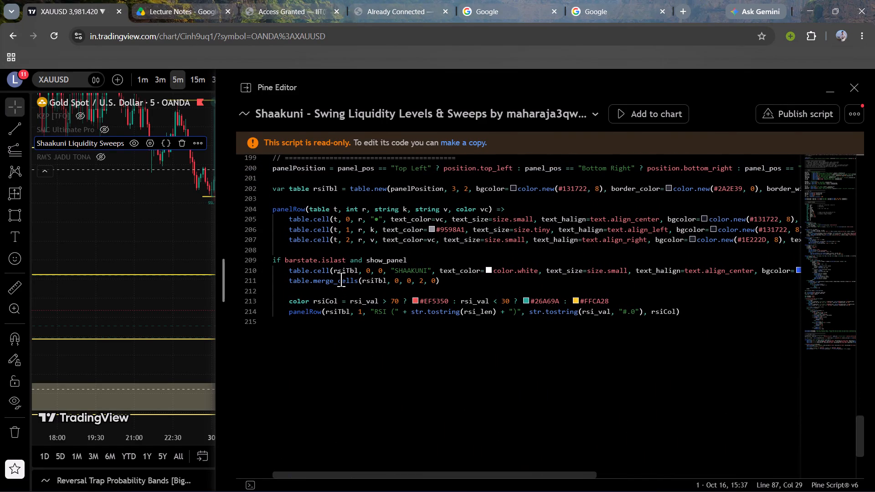
pyautogui.scroll(1, 341, 279)
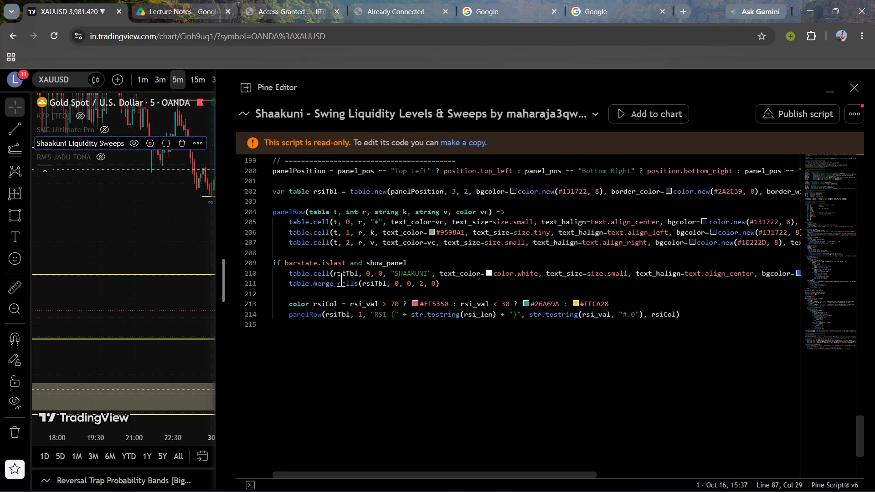
pyautogui.scroll(1, 341, 279)
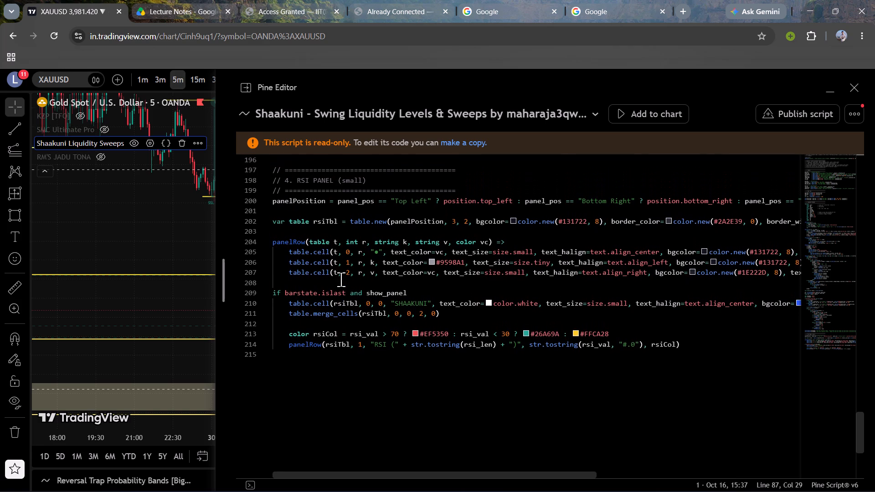
pyautogui.scroll(1, 341, 279)
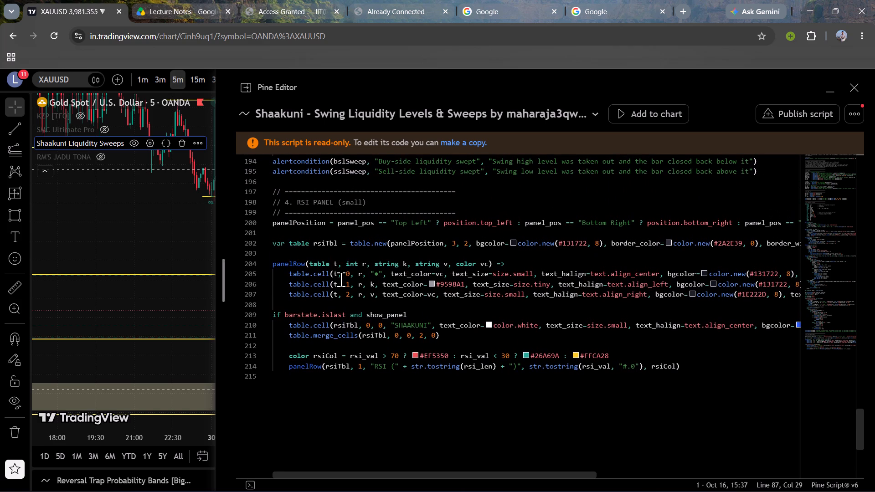
pyautogui.scroll(3, 341, 279)
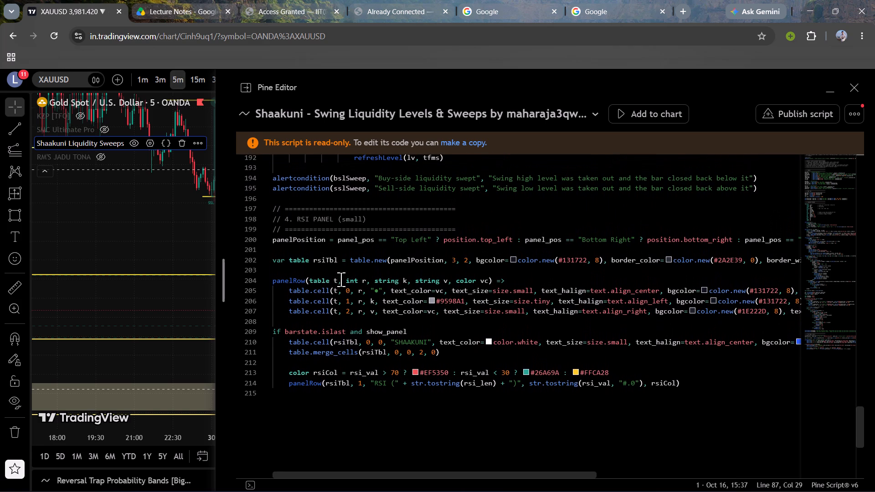
pyautogui.scroll(2, 341, 279)
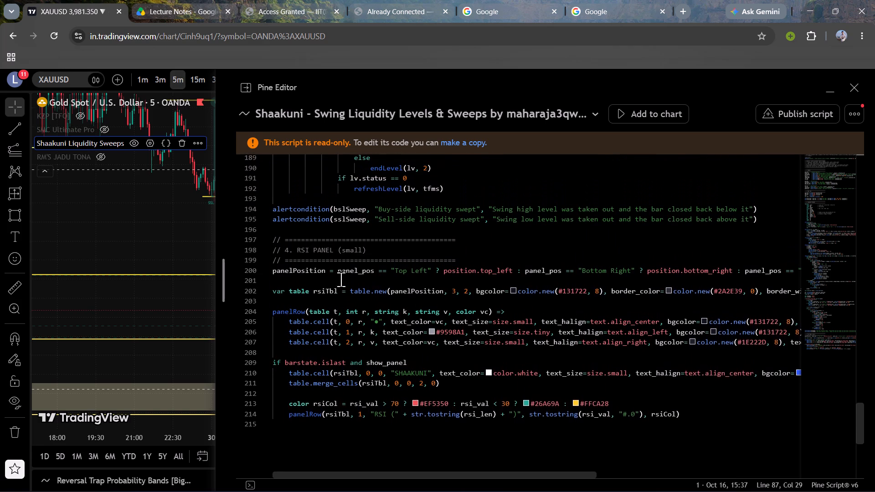
pyautogui.scroll(3, 341, 279)
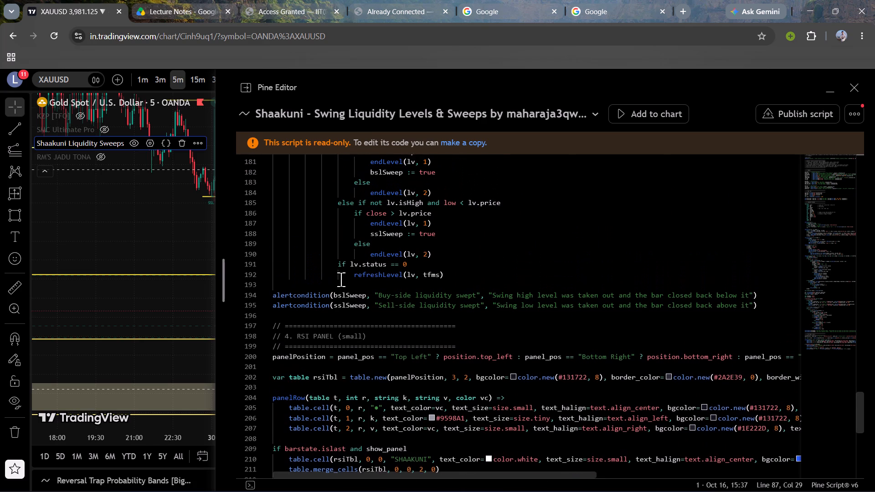
# Read the Shaakuni script's code for new swing levels and its touch, sweep and break logic.
pyautogui.scroll(9, 341, 279)
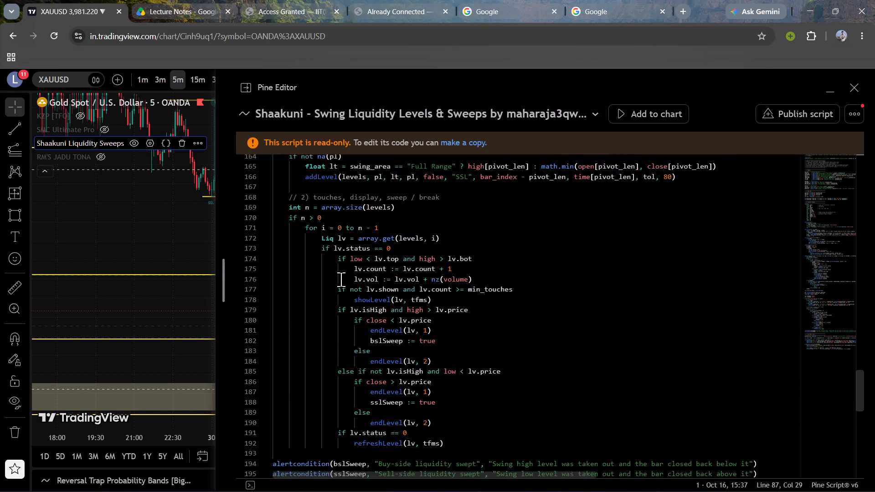
pyautogui.scroll(2, 341, 279)
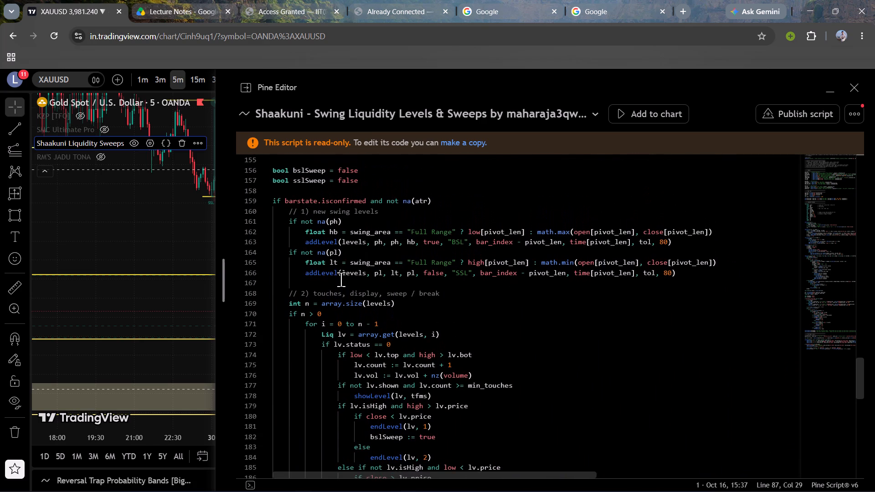
pyautogui.scroll(2, 341, 279)
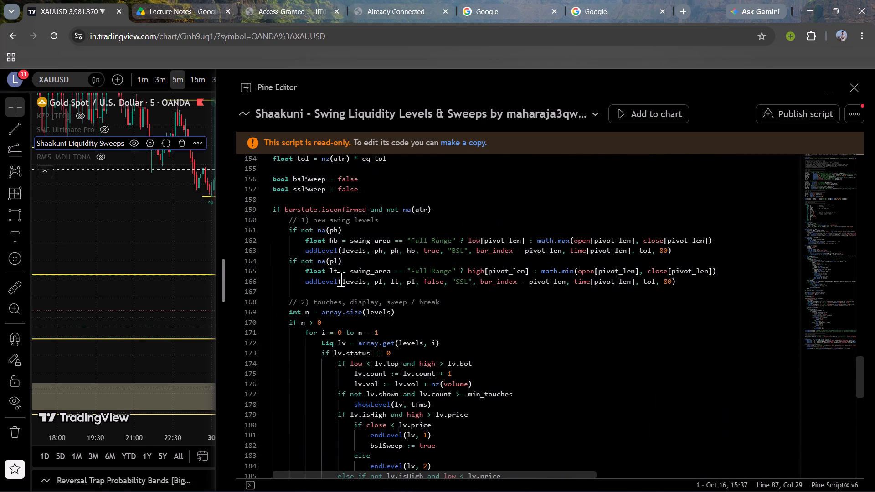
pyautogui.scroll(1, 341, 279)
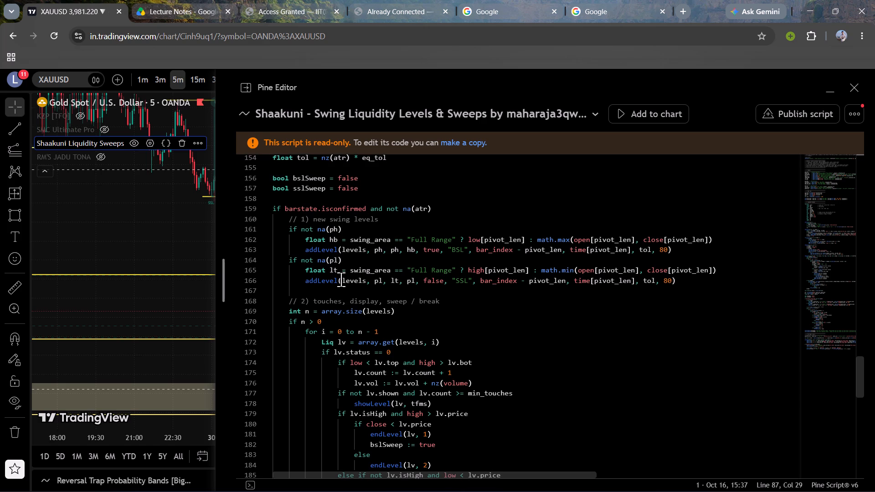
pyautogui.scroll(2, 341, 279)
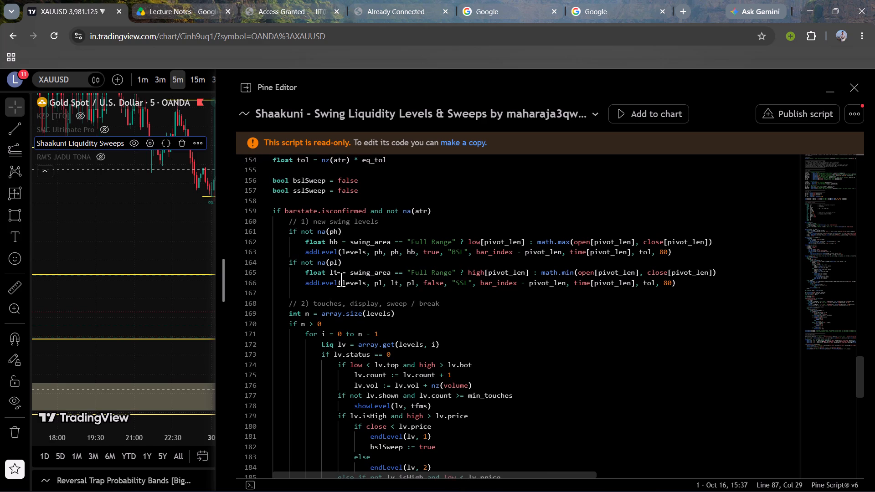
pyautogui.scroll(2, 341, 279)
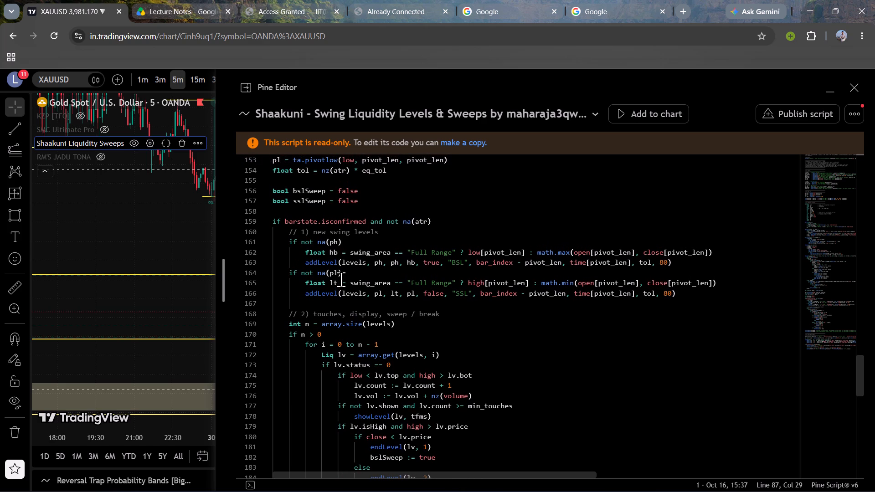
pyautogui.scroll(-7, 341, 279)
pyautogui.scroll(1, 341, 279)
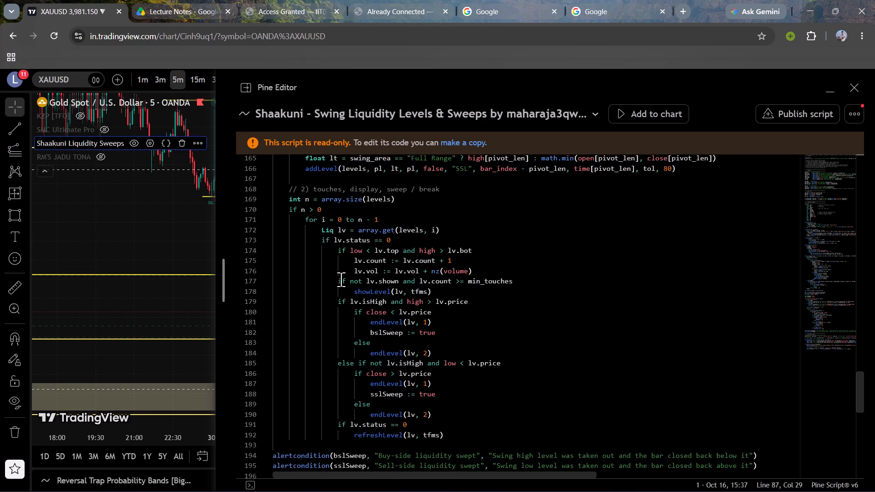
pyautogui.scroll(3, 341, 279)
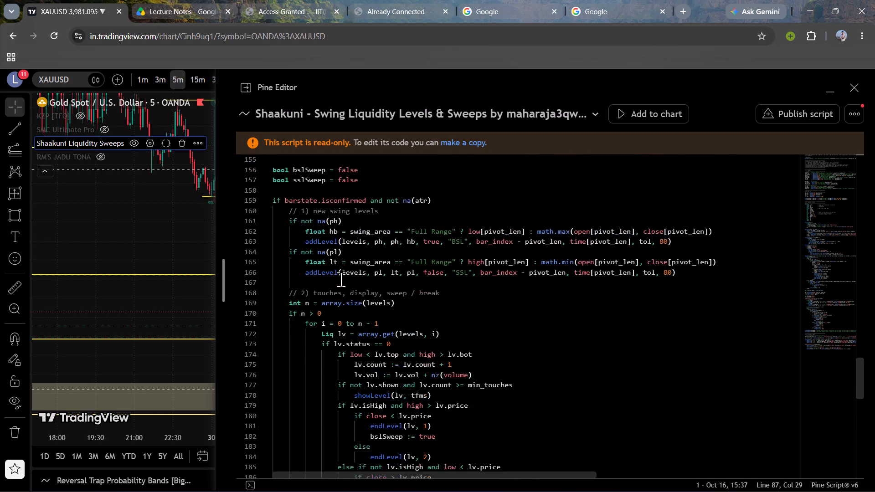
# Read the pivot and tolerance definitions and the addLevel function that merges equal highs and lows.
pyautogui.scroll(4, 341, 279)
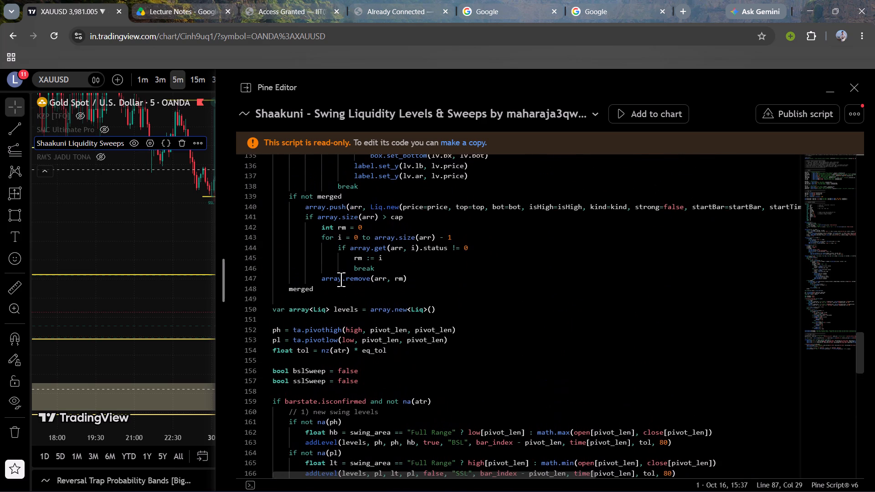
pyautogui.scroll(3, 341, 279)
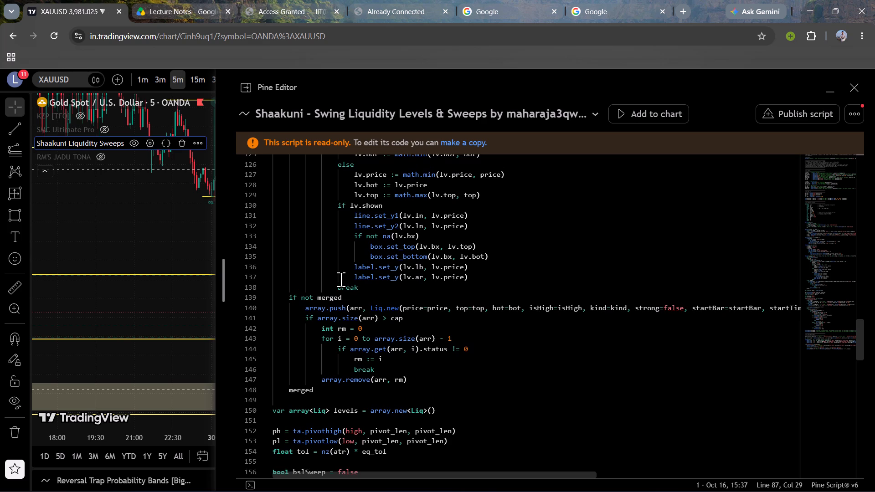
pyautogui.scroll(1, 341, 279)
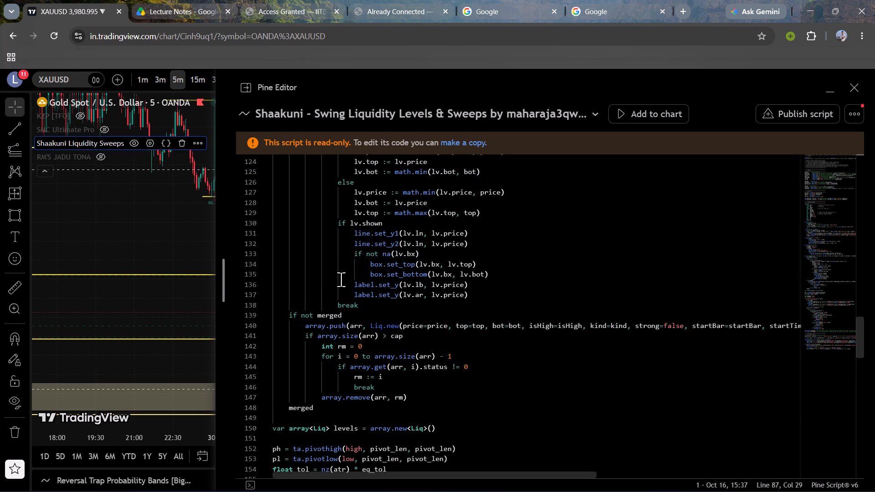
pyautogui.scroll(2, 341, 279)
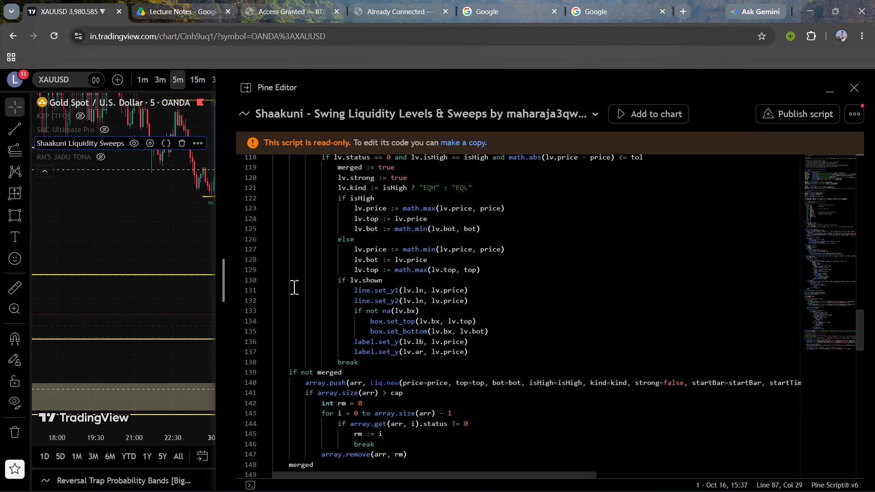
pyautogui.scroll(2, 294, 287)
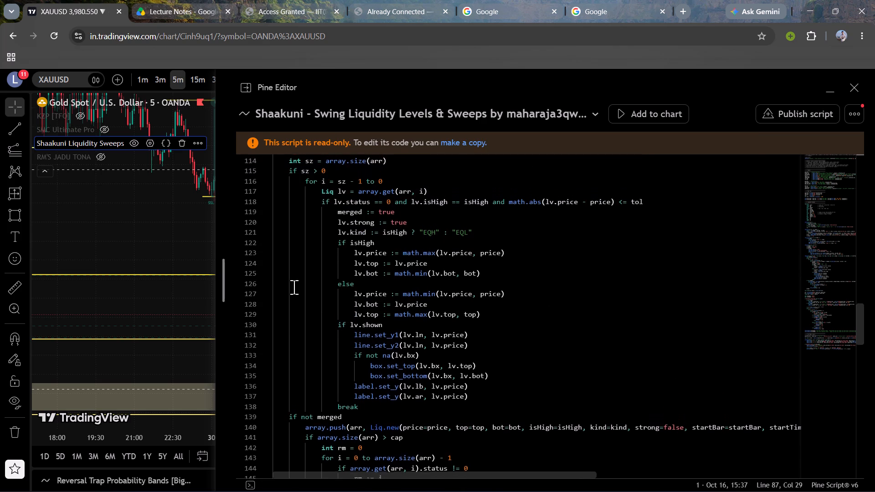
pyautogui.scroll(5, 294, 287)
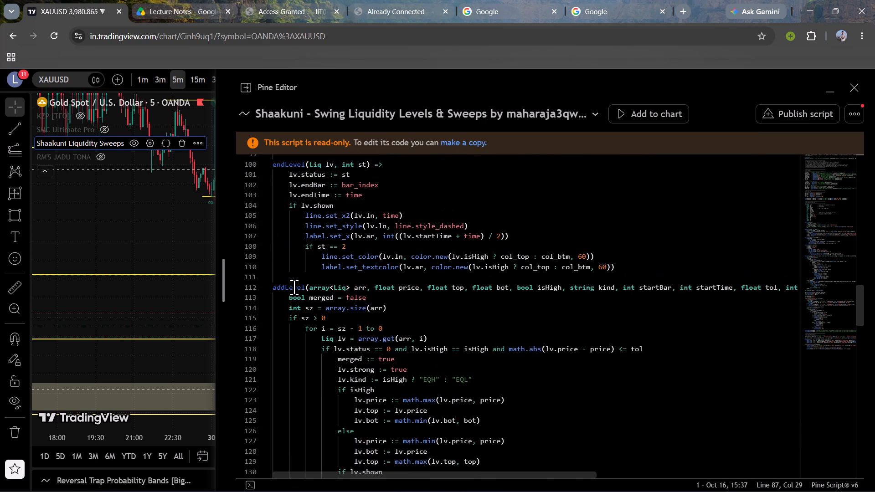
# Read the endLevel, refreshLevel and showLevel functions that draw and update the liquidity levels.
pyautogui.scroll(2, 294, 287)
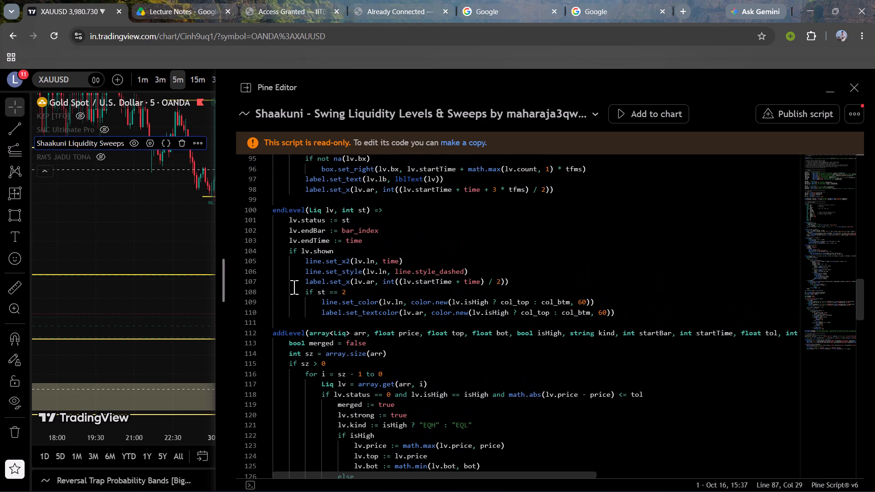
pyautogui.scroll(3, 294, 287)
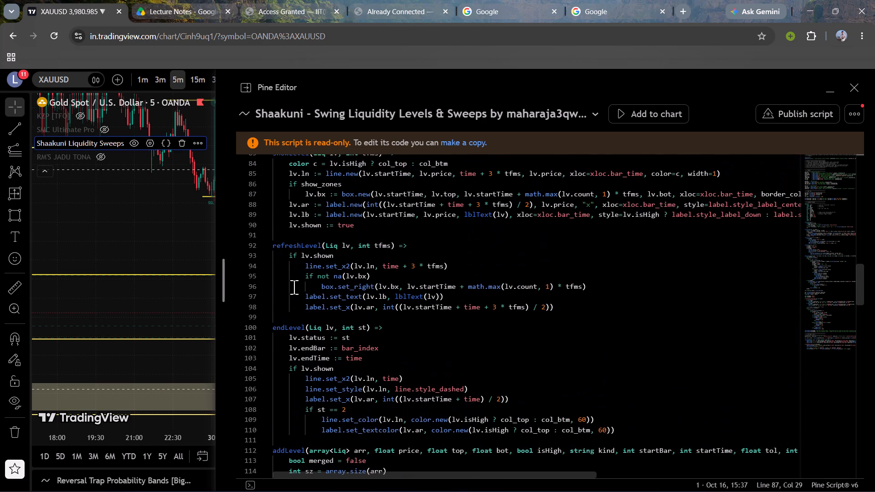
pyautogui.scroll(2, 294, 287)
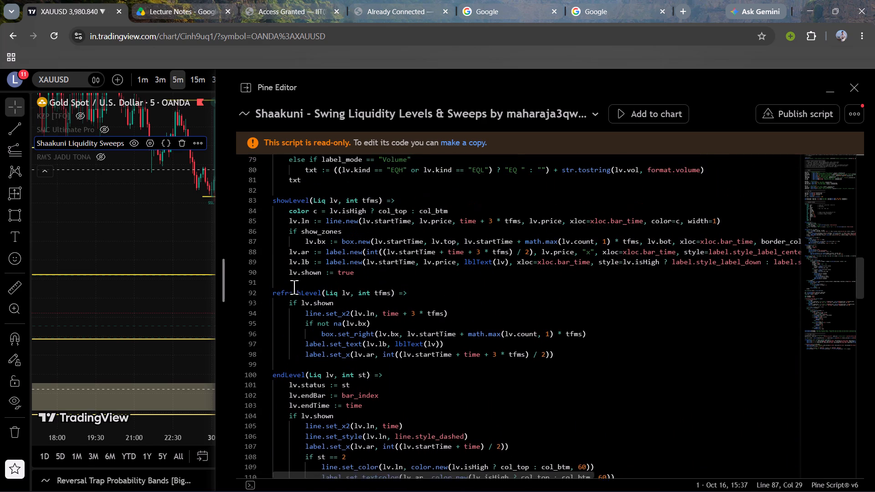
pyautogui.scroll(5, 294, 287)
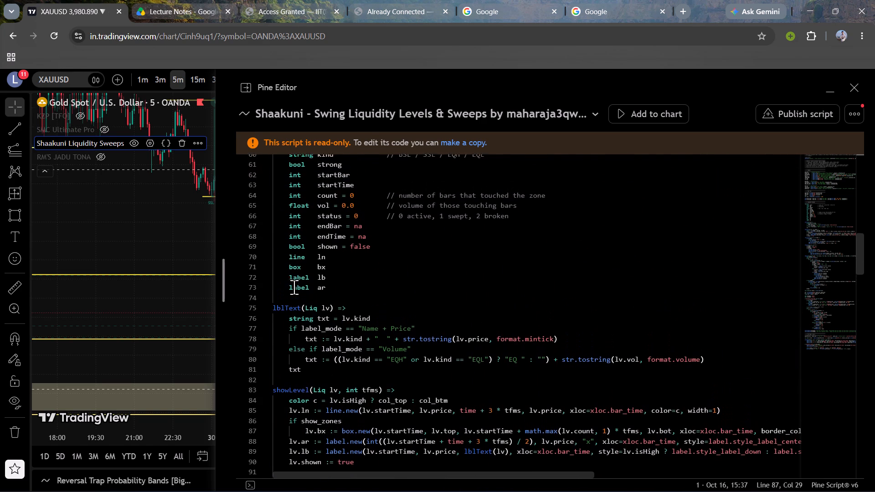
# Examine the script's EMA, RSI and ATR calculations and its liquidity, EMA and RSI input definitions.
pyautogui.scroll(8, 294, 287)
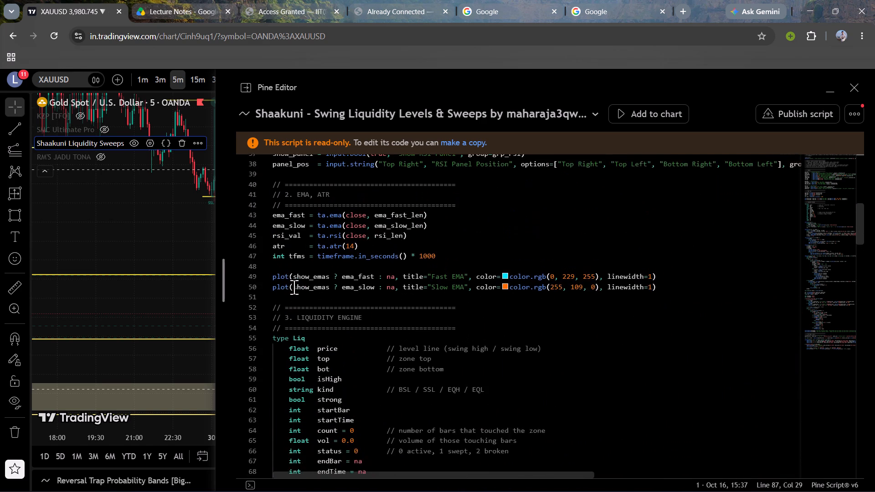
pyautogui.scroll(2, 294, 287)
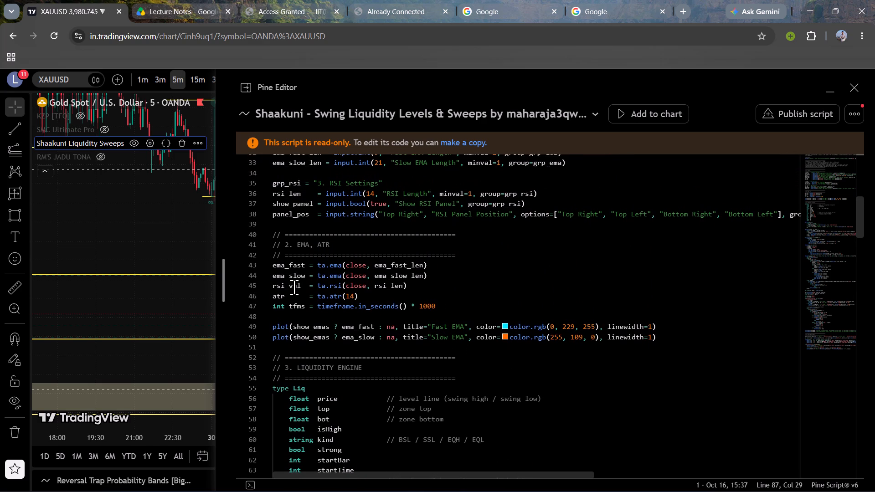
pyautogui.scroll(2, 294, 287)
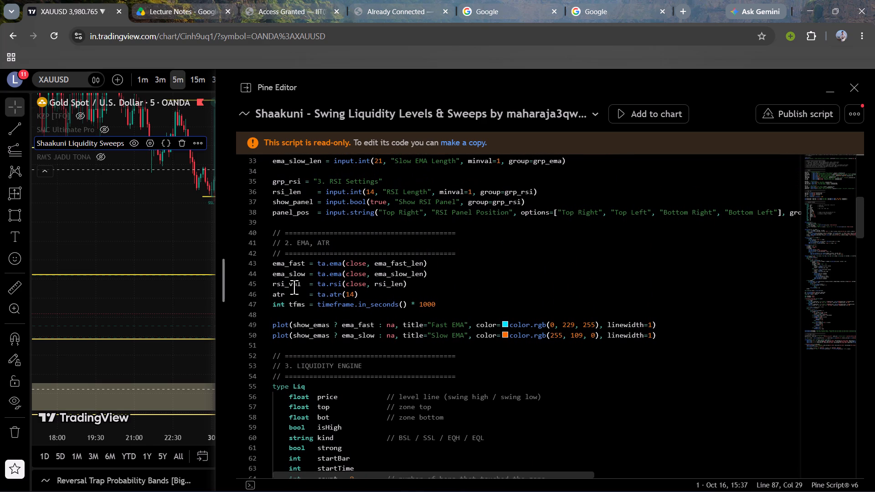
pyautogui.scroll(3, 294, 287)
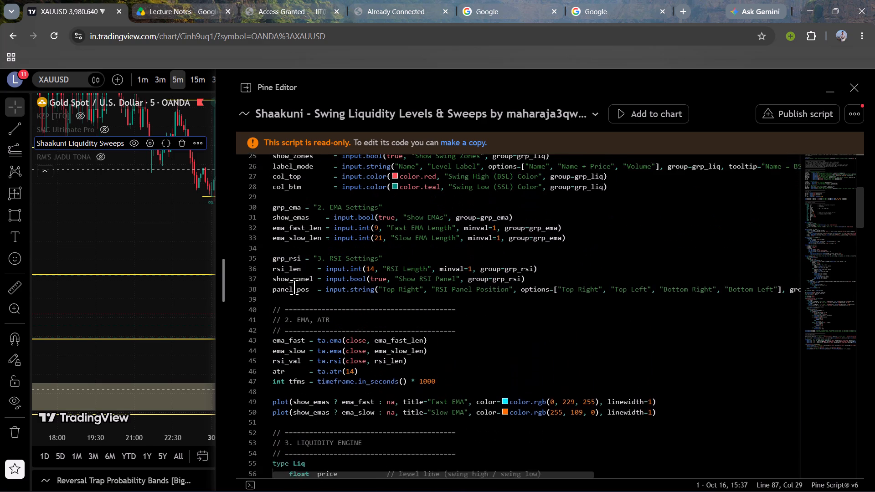
pyautogui.scroll(4, 294, 287)
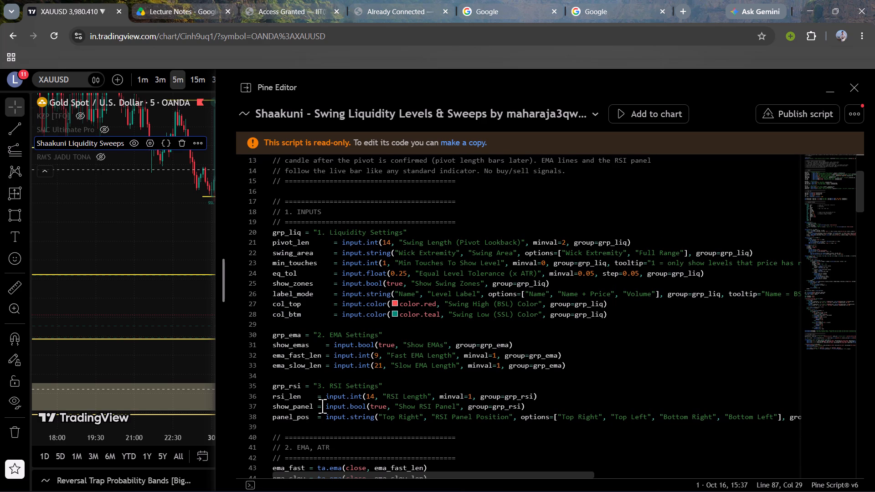
pyautogui.scroll(-2, 322, 406)
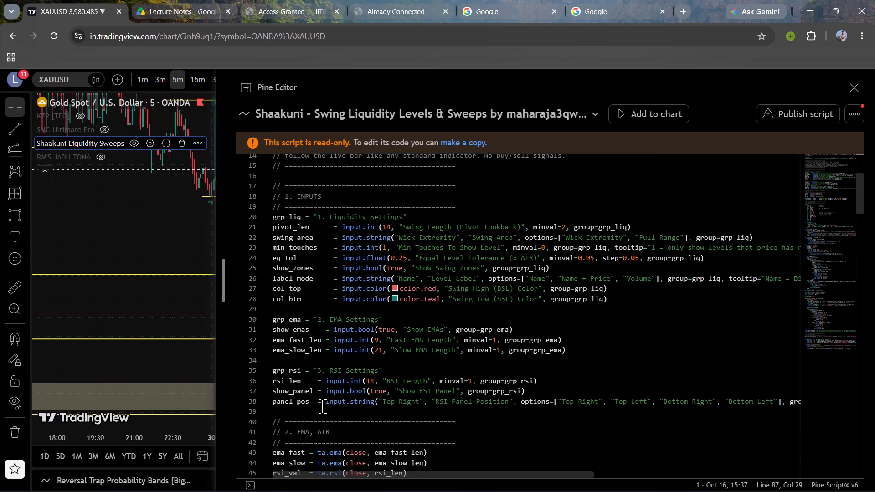
pyautogui.scroll(-5, 322, 406)
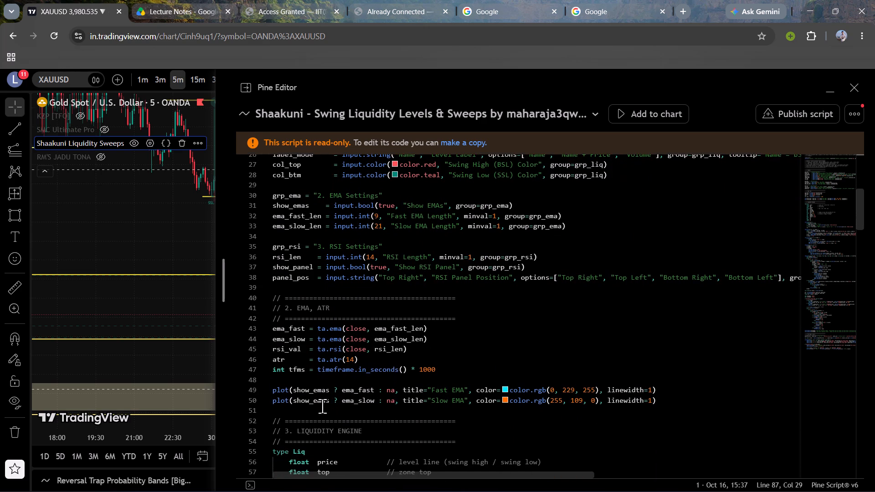
pyautogui.scroll(-1, 488, 350)
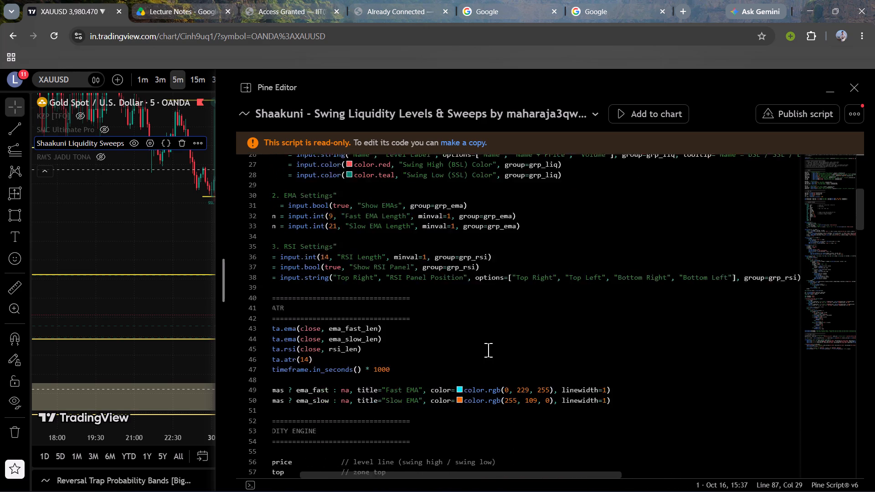
pyautogui.scroll(-2, 488, 350)
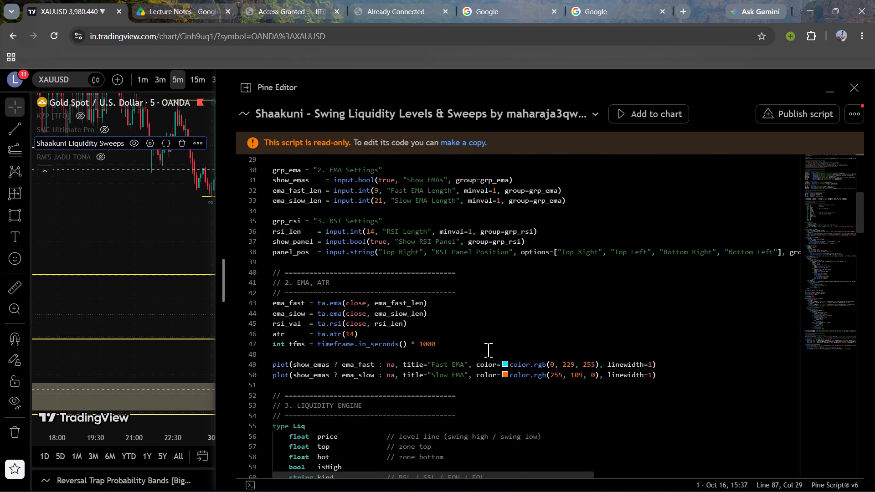
# Read the Shaakuni script's liquidity engine section, covering the Liq type fields and the lblText and showLevel functions.
pyautogui.scroll(-5, 488, 350)
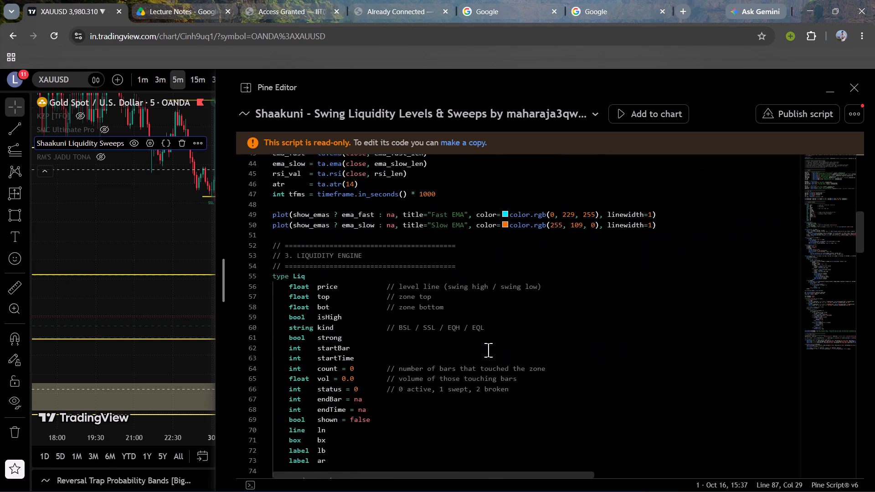
pyautogui.scroll(-4, 488, 350)
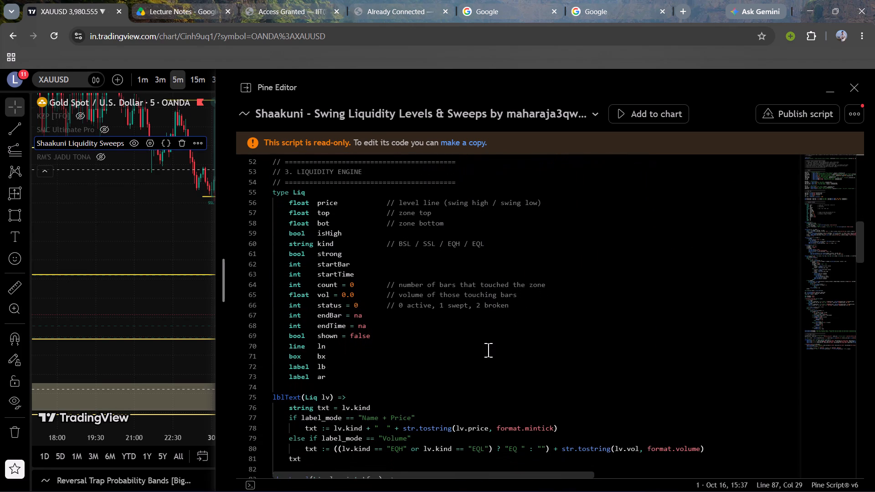
pyautogui.scroll(-3, 488, 350)
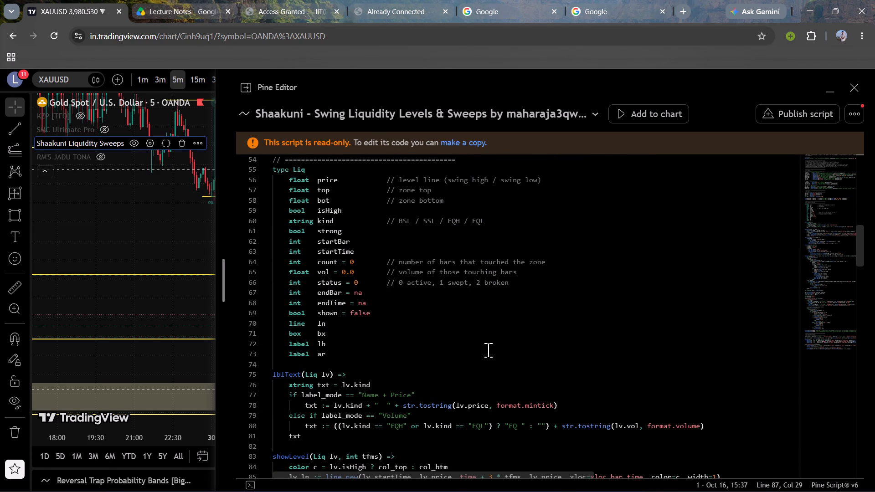
pyautogui.scroll(-4, 488, 350)
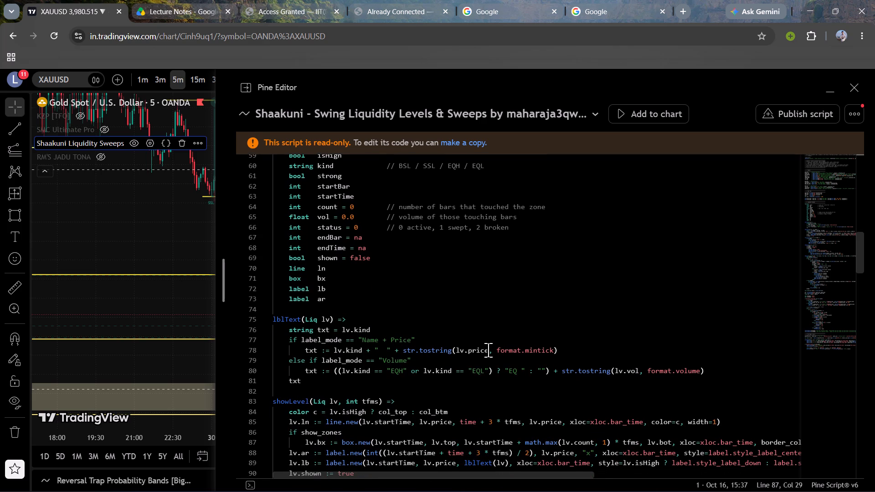
pyautogui.scroll(-5, 488, 350)
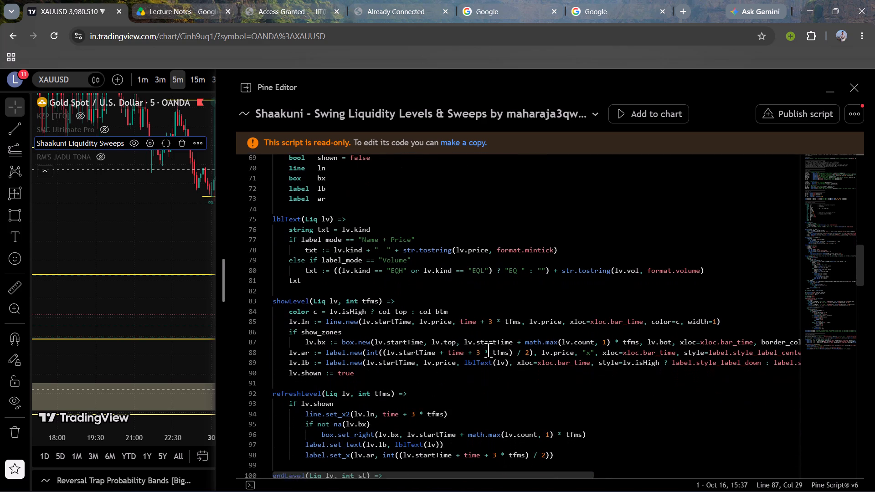
pyautogui.scroll(-3, 488, 350)
# Examine the full box and label drawing lines of the showLevel function, including the color.new settings on lines 88 and 89.
pyautogui.hscroll(-2, 488, 350)
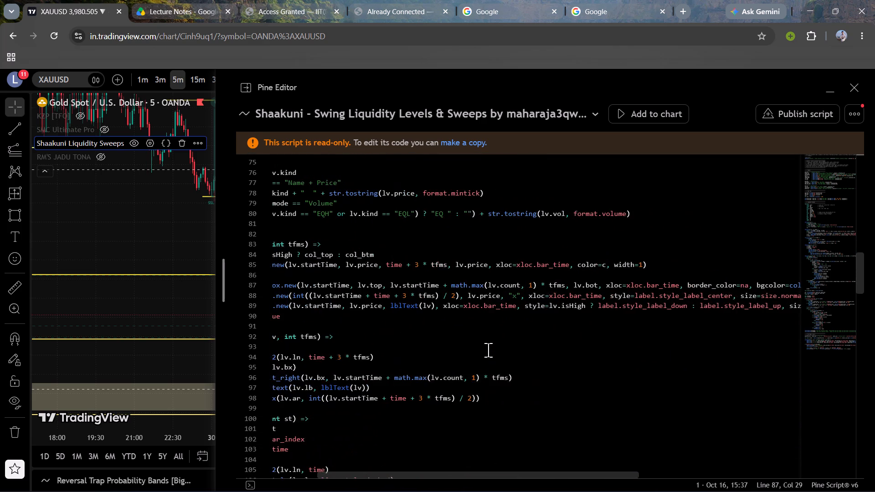
pyautogui.hscroll(-2, 488, 350)
pyautogui.hscroll(2, 488, 350)
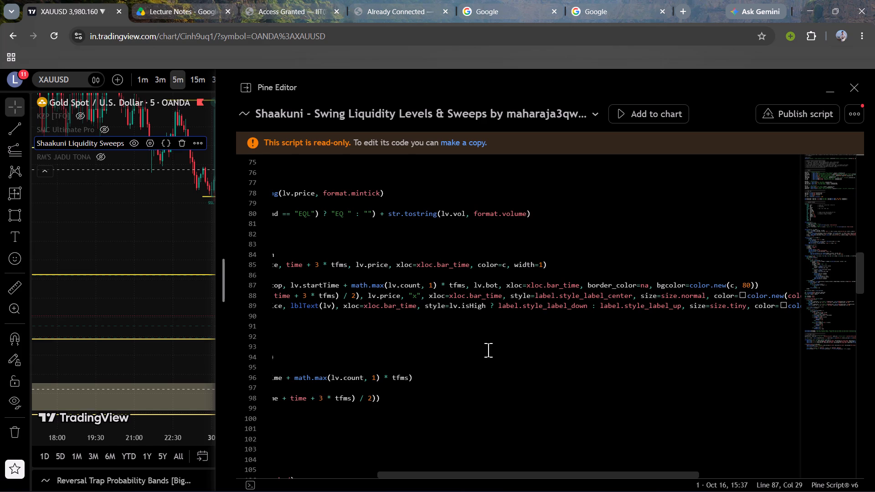
pyautogui.hscroll(4, 488, 350)
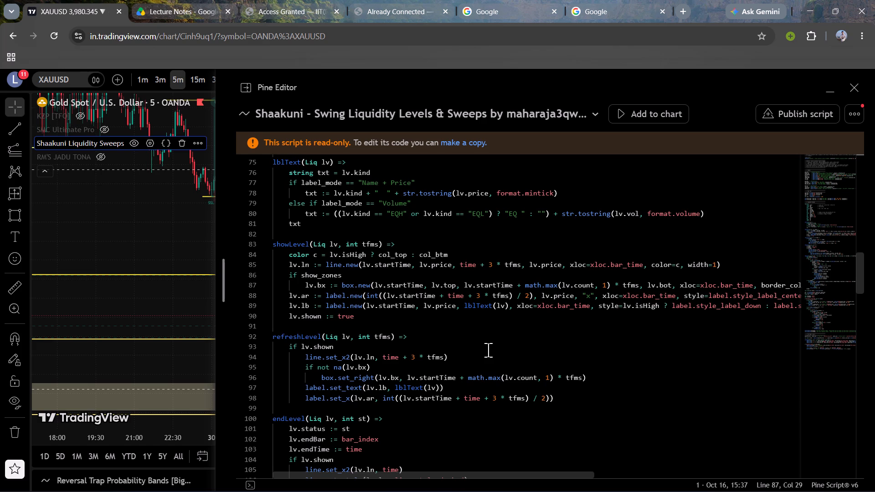
pyautogui.hscroll(-7, 488, 350)
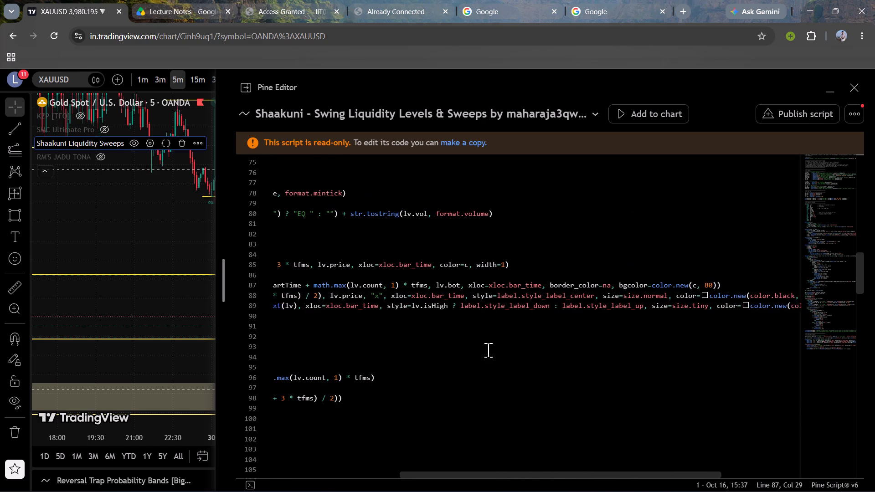
pyautogui.hscroll(-6, 488, 350)
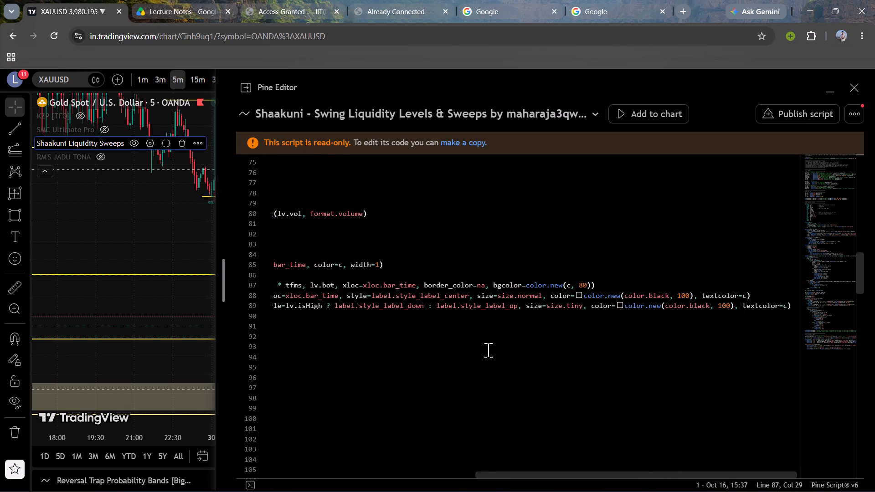
pyautogui.click(571, 292)
pyautogui.click(571, 292)
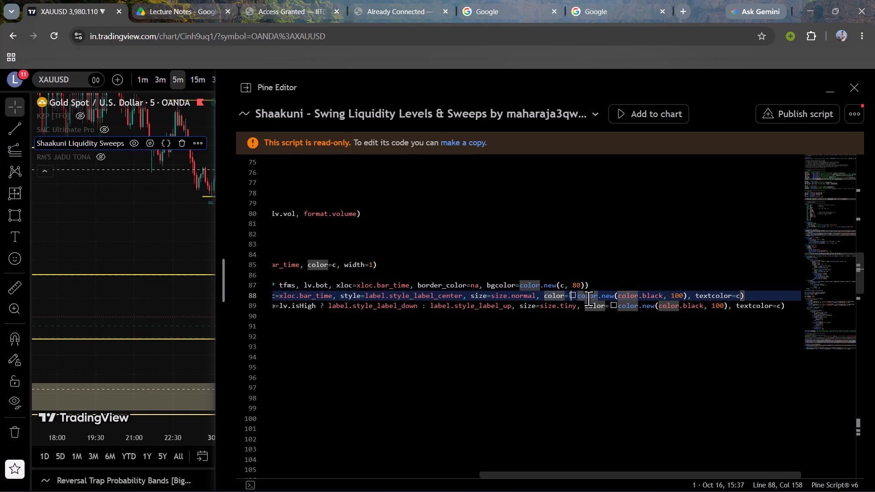
pyautogui.click(612, 304)
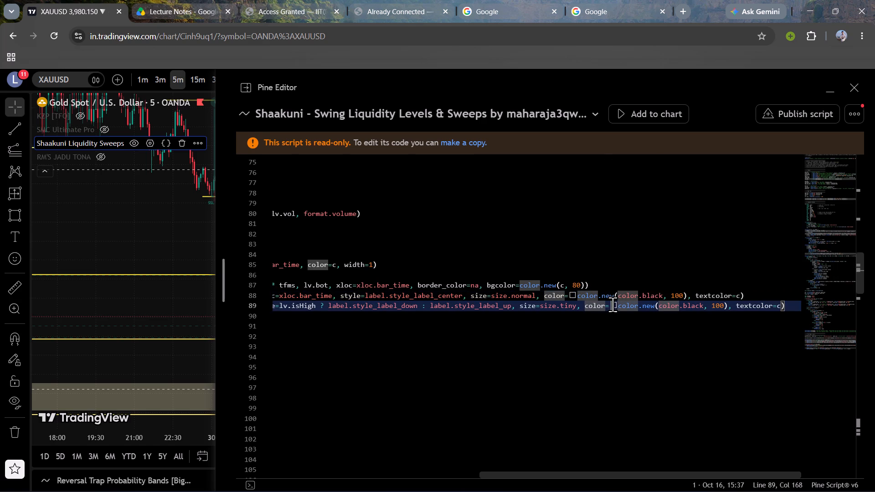
pyautogui.click(614, 304)
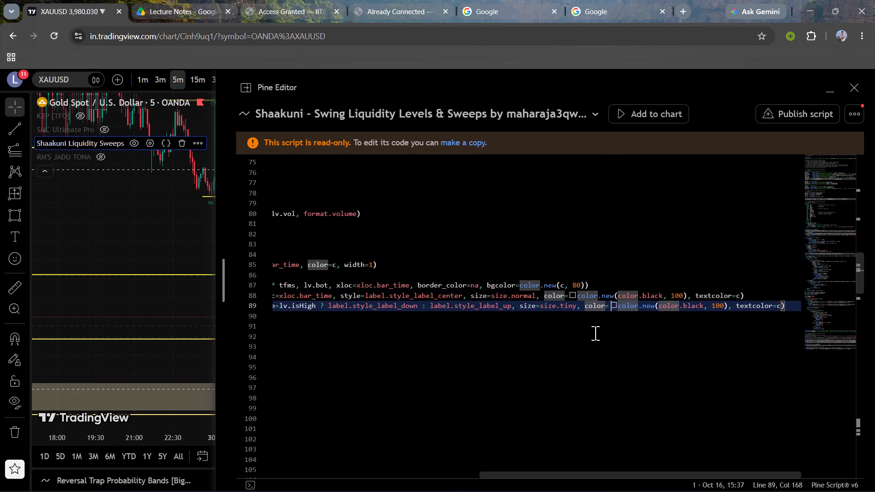
pyautogui.click(598, 333)
pyautogui.hscroll(4, 598, 333)
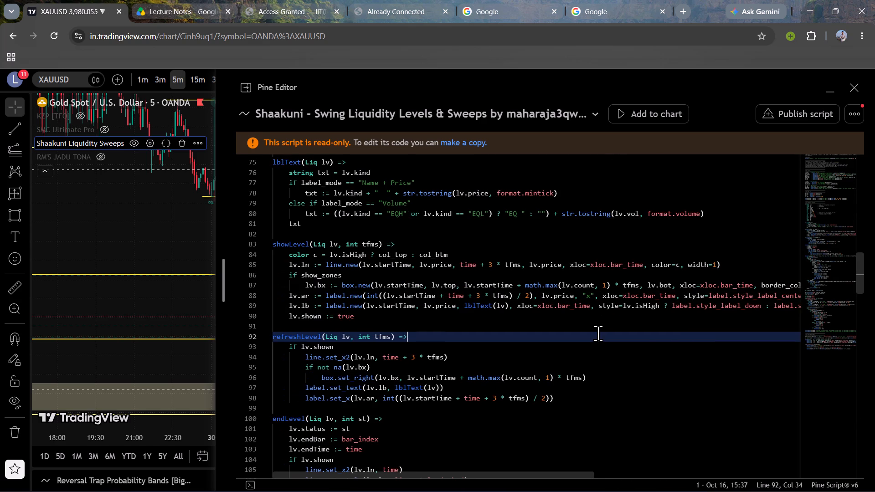
# Read through the refreshLevel, endLevel and addLevel functions down to the pivot, tolerance and sweep flag definitions.
pyautogui.scroll(-6, 598, 333)
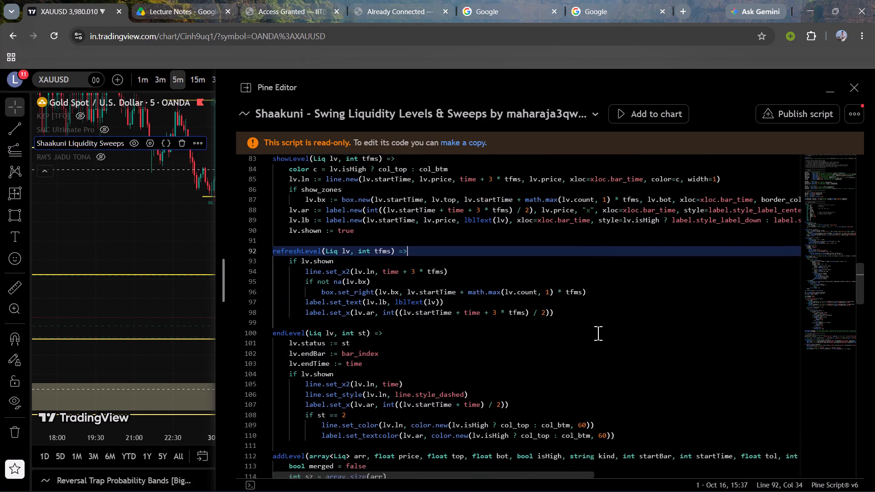
pyautogui.scroll(-3, 598, 333)
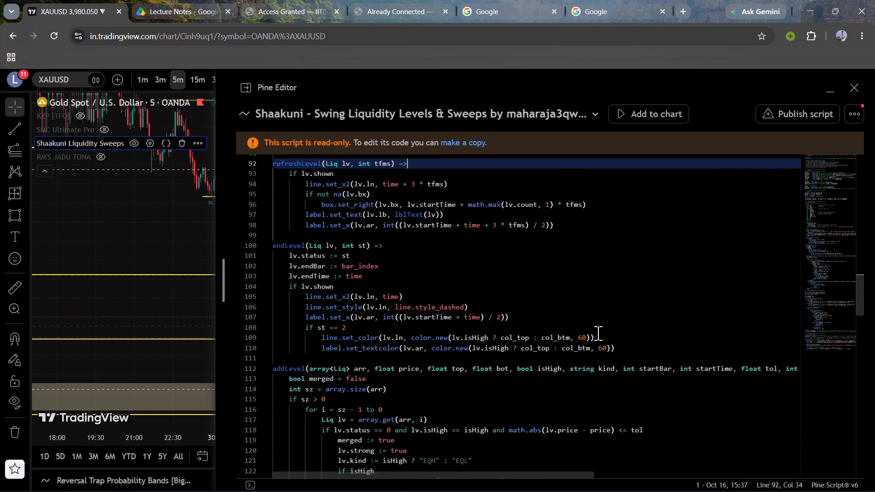
pyautogui.scroll(-9, 598, 333)
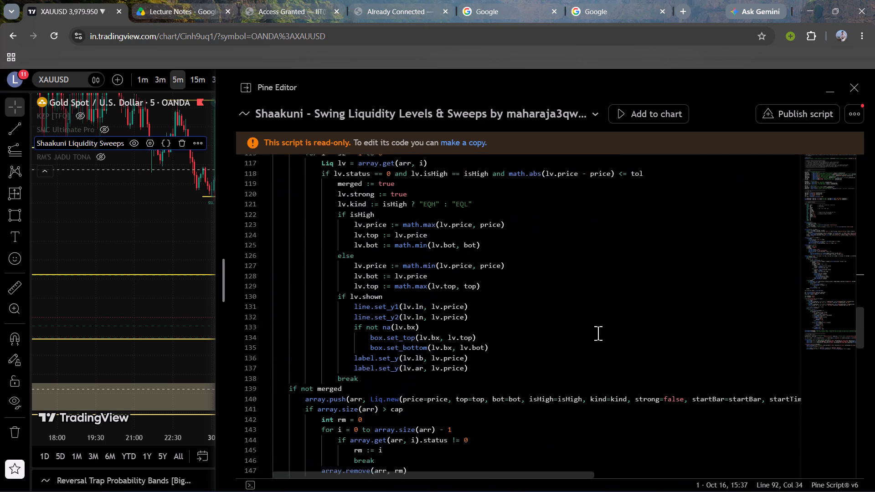
pyautogui.scroll(-3, 598, 333)
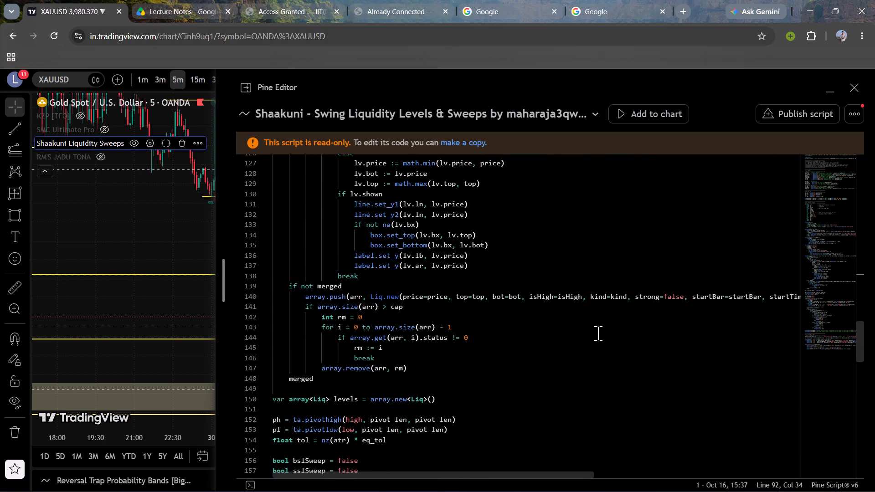
pyautogui.scroll(-1, 598, 333)
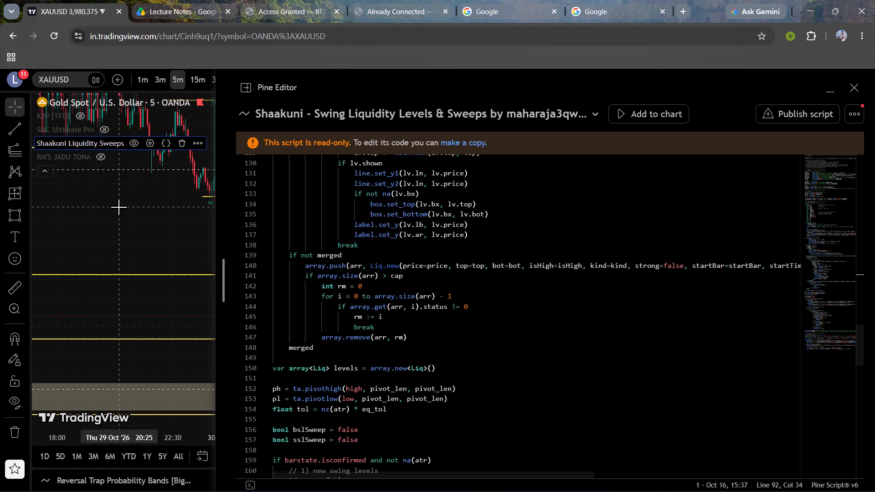
# Close the Pine Editor to return to the full-width XAUUSD chart.
pyautogui.click(118, 207)
pyautogui.click(853, 78)
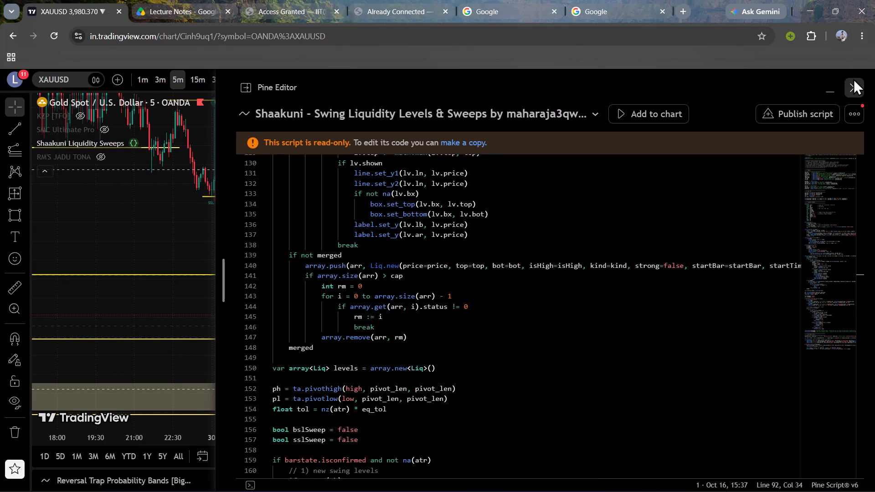
# Show the hidden RM'S JADU TONA indicator on the chart and collapse the indicator legend.
pyautogui.click(96, 159)
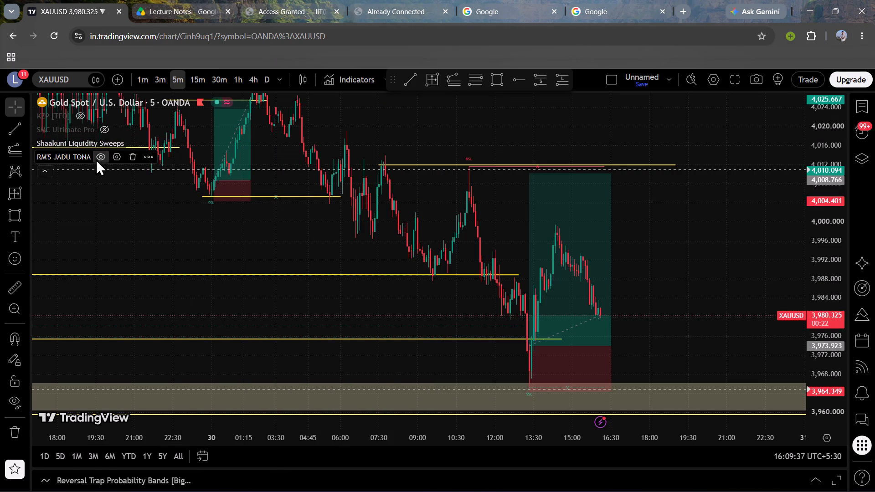
pyautogui.click(38, 169)
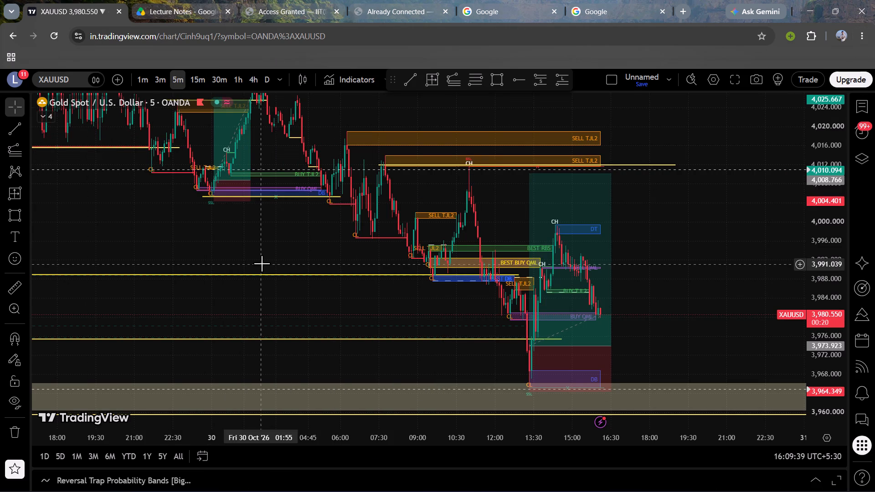
# Examine the latest XAUUSD candles against the indicator's buy and sell zones and the yellow levels below price.
pyautogui.scroll(3, 262, 263)
pyautogui.hscroll(1, 262, 263)
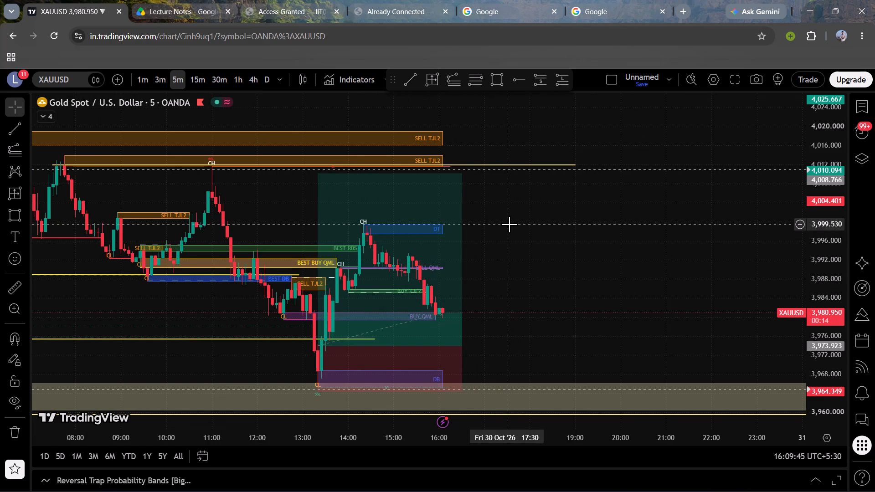
pyautogui.moveTo(509, 224); pyautogui.dragTo(530, 103)
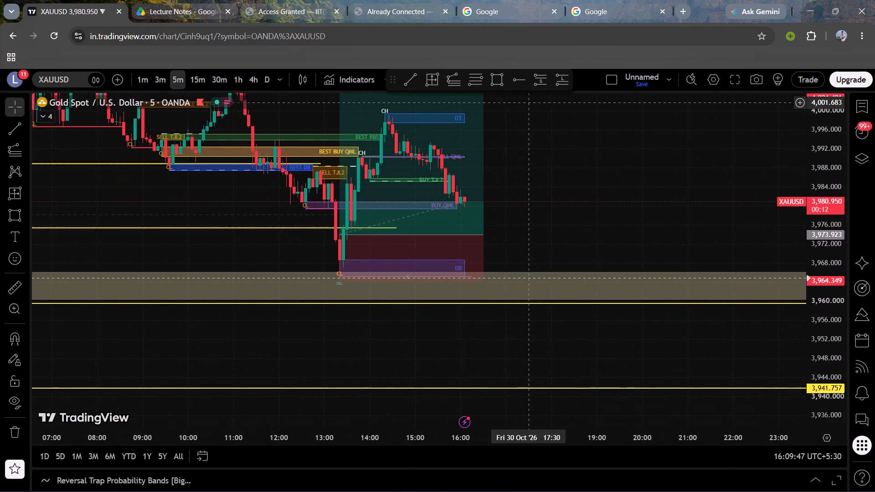
pyautogui.moveTo(530, 103); pyautogui.dragTo(530, 108)
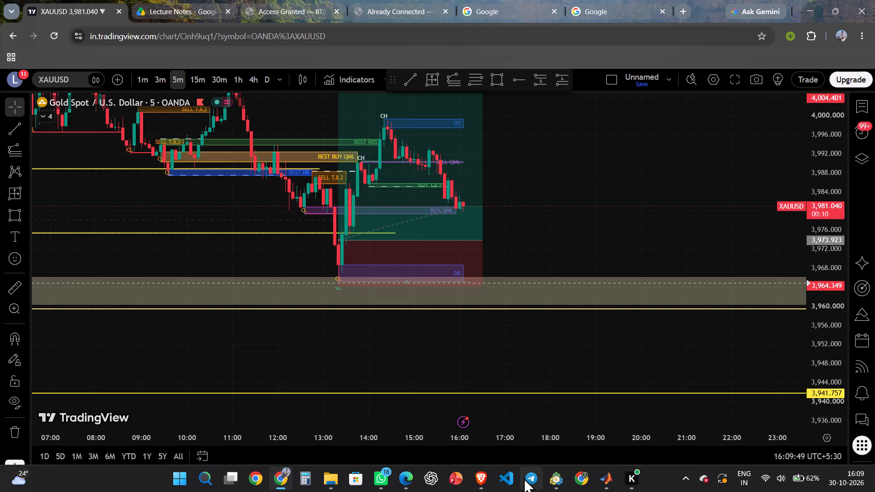
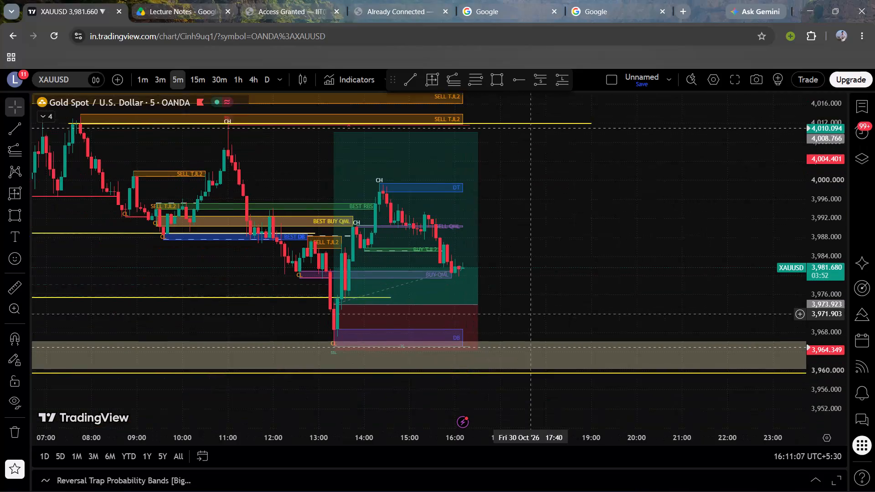
# Examine the latest 5-minute XAUUSD candles around the current long position, the buy and sell zones and the yellow levels.
pyautogui.scroll(-4, 528, 283)
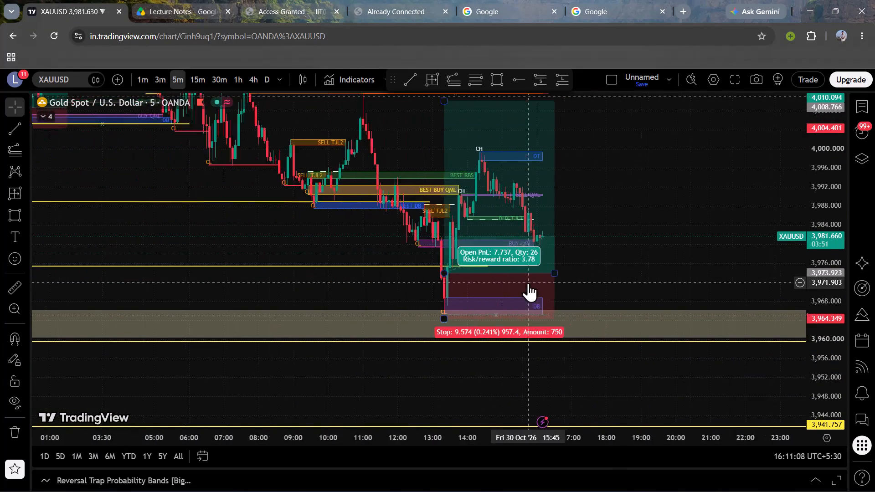
pyautogui.scroll(-1, 528, 283)
pyautogui.hscroll(-4, 528, 283)
pyautogui.scroll(5, 528, 283)
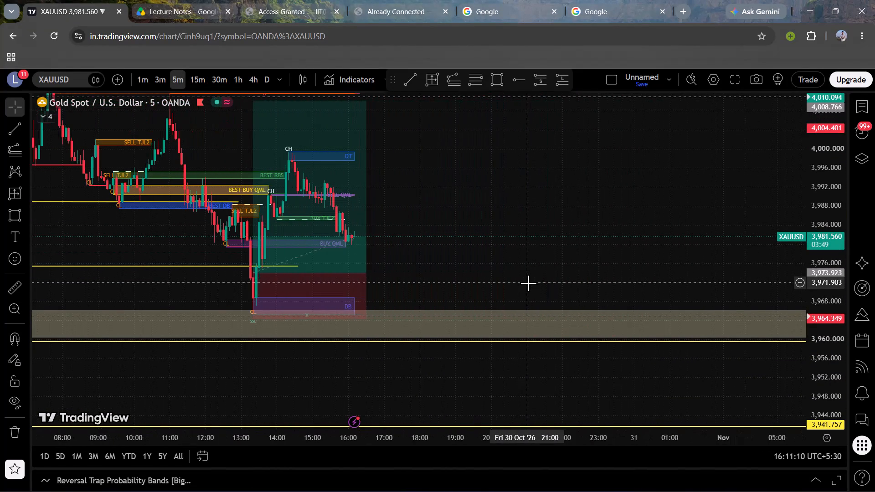
pyautogui.hscroll(1, 528, 283)
pyautogui.moveTo(483, 261); pyautogui.dragTo(508, 313)
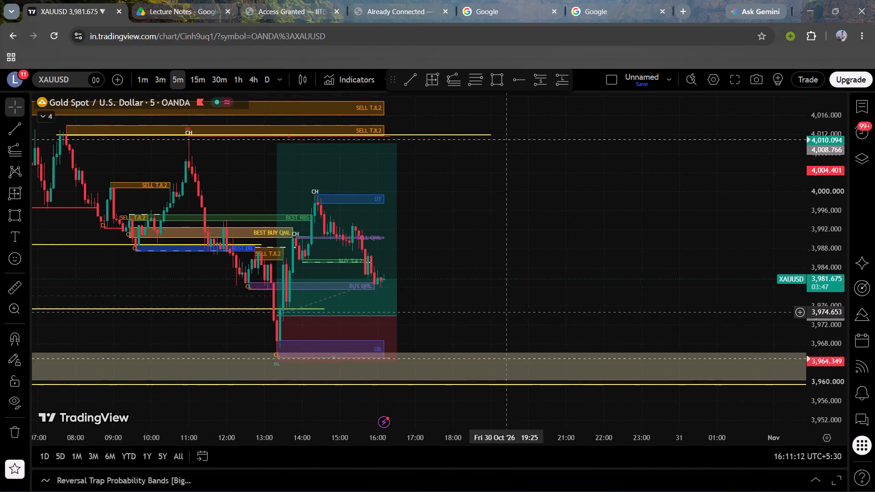
pyautogui.moveTo(508, 313); pyautogui.dragTo(508, 314)
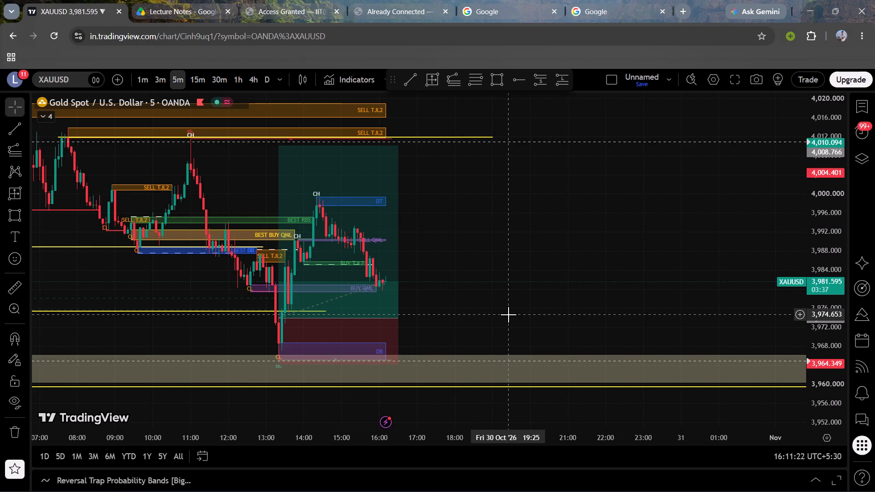
pyautogui.moveTo(571, 333); pyautogui.dragTo(561, 325)
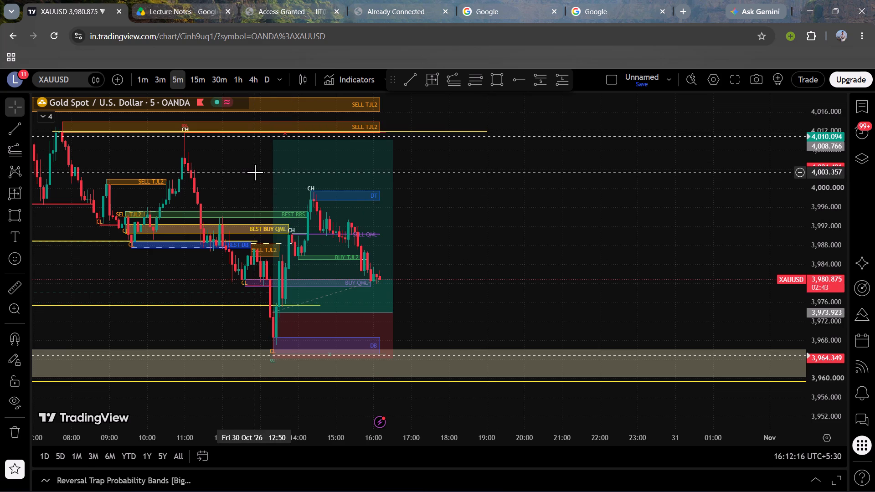
pyautogui.hscroll(2, 255, 172)
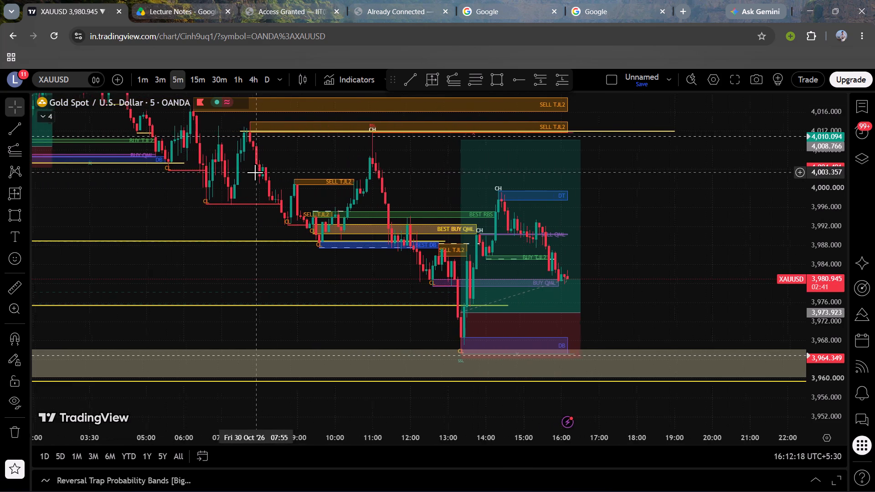
pyautogui.hscroll(-2, 255, 172)
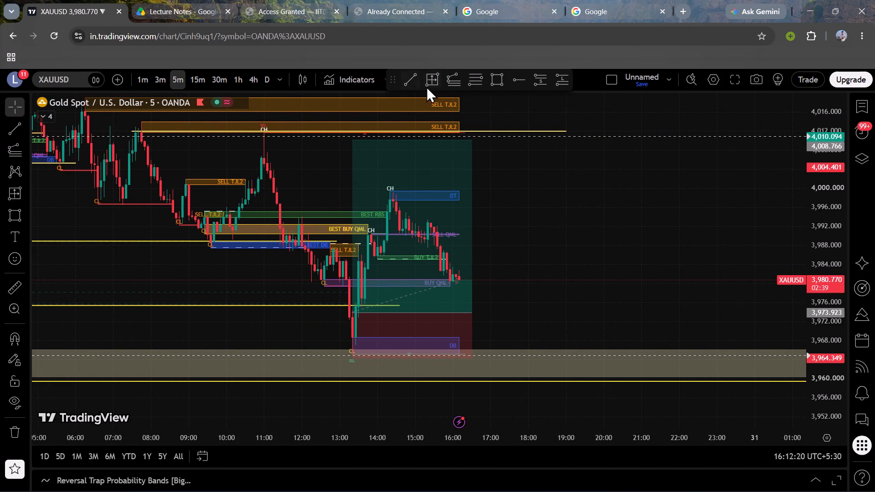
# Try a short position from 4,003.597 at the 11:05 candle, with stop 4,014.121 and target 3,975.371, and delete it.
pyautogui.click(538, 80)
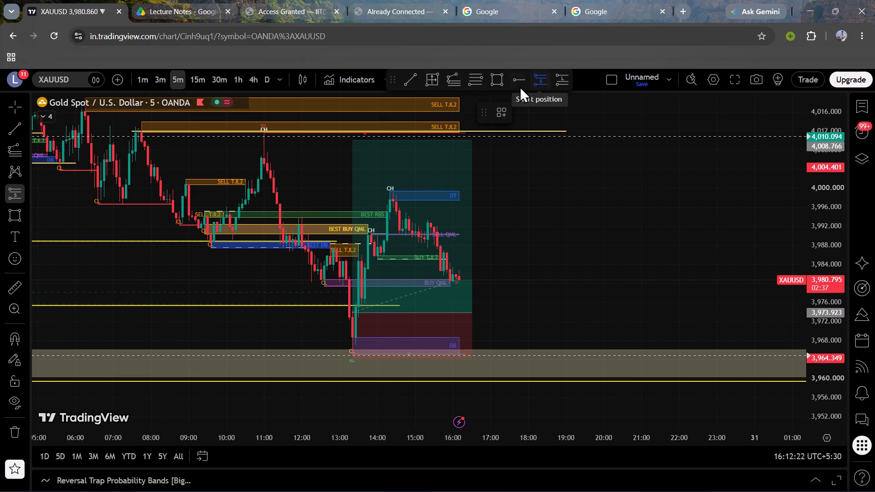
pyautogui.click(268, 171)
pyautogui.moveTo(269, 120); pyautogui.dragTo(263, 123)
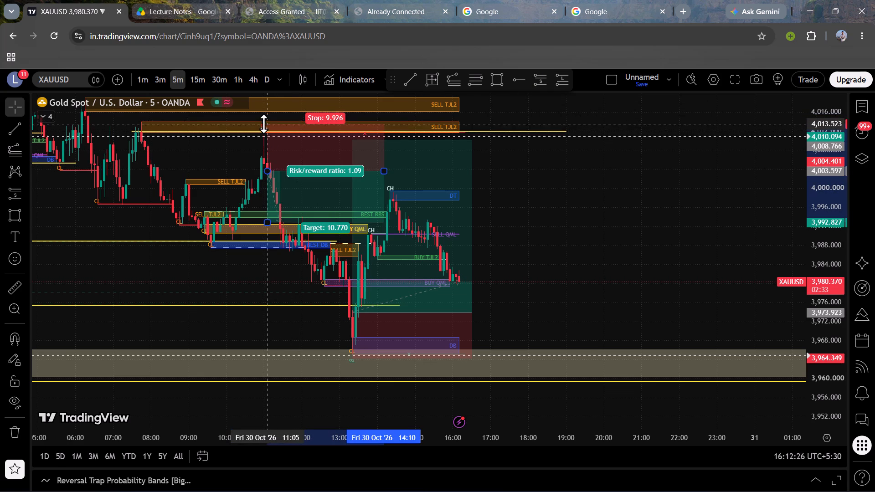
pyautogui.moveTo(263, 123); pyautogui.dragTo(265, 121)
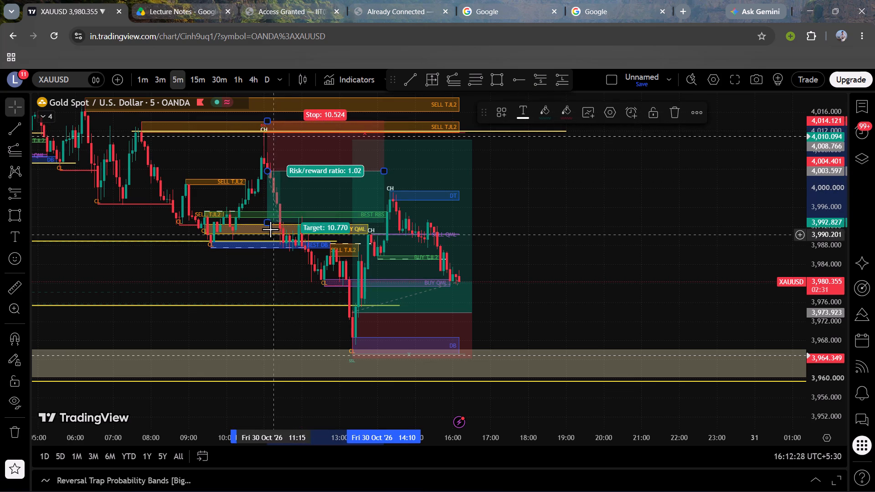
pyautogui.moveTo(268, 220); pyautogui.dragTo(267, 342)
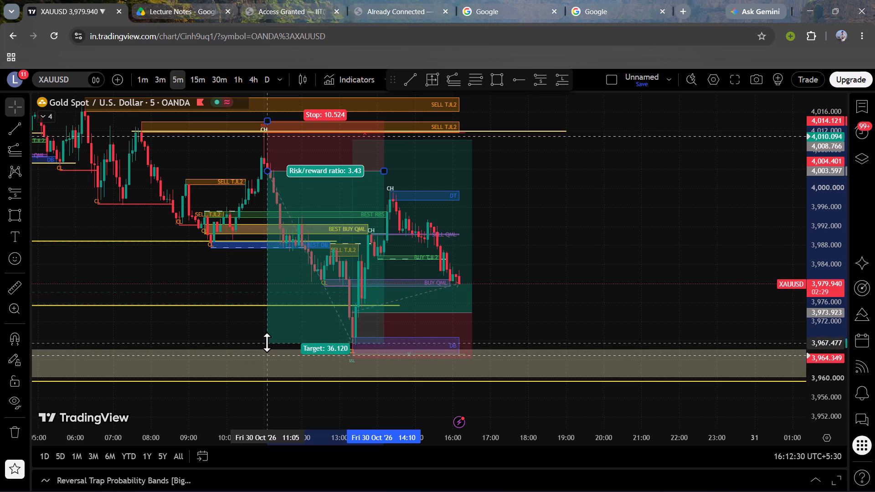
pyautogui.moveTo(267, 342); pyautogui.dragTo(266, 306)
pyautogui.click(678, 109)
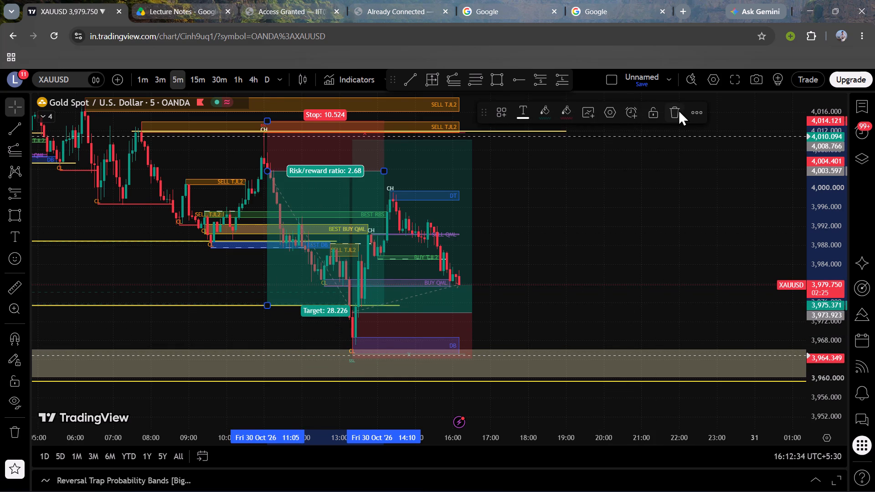
# Delete the older long position entered at 4,008.766 in the early hours of 30 October.
pyautogui.moveTo(305, 175); pyautogui.dragTo(451, 307)
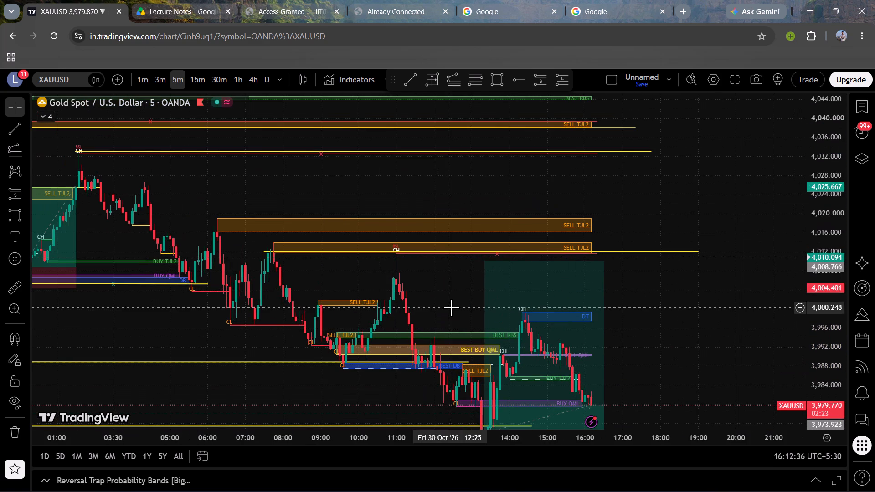
pyautogui.moveTo(330, 280); pyautogui.dragTo(463, 337)
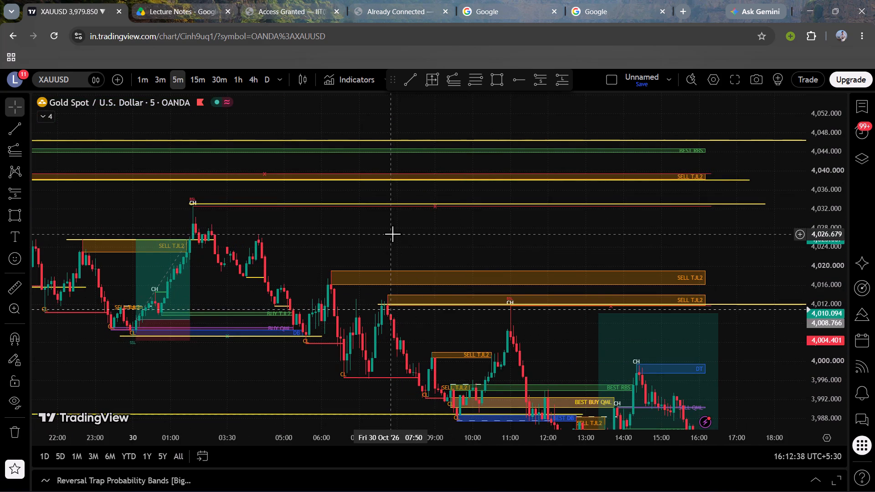
pyautogui.scroll(-1, 392, 233)
pyautogui.hscroll(2, 392, 233)
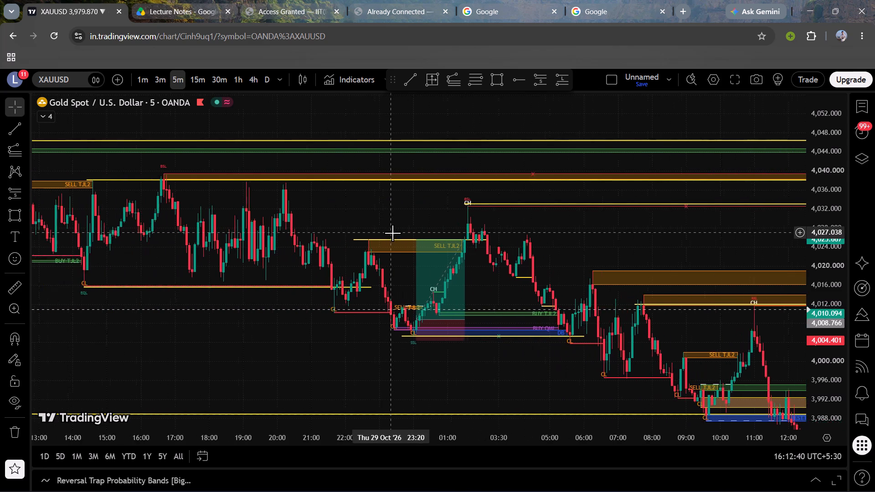
pyautogui.hscroll(3, 392, 233)
pyautogui.hscroll(-7, 392, 233)
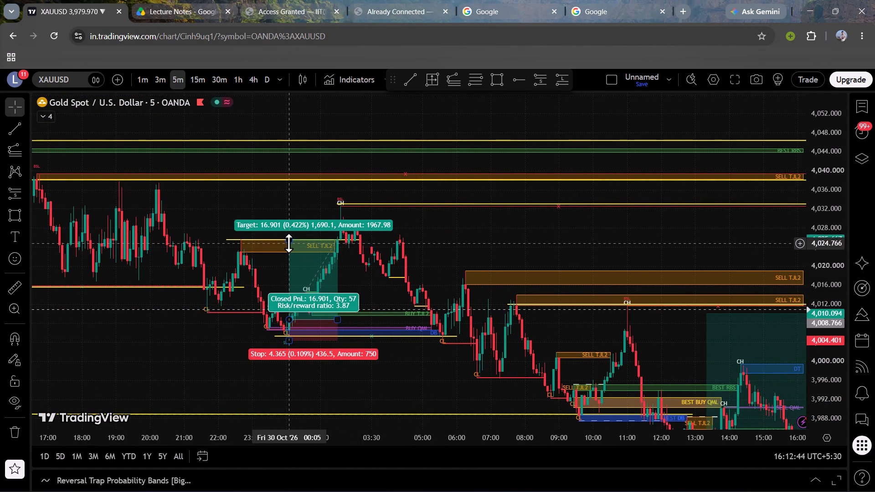
pyautogui.click(335, 281)
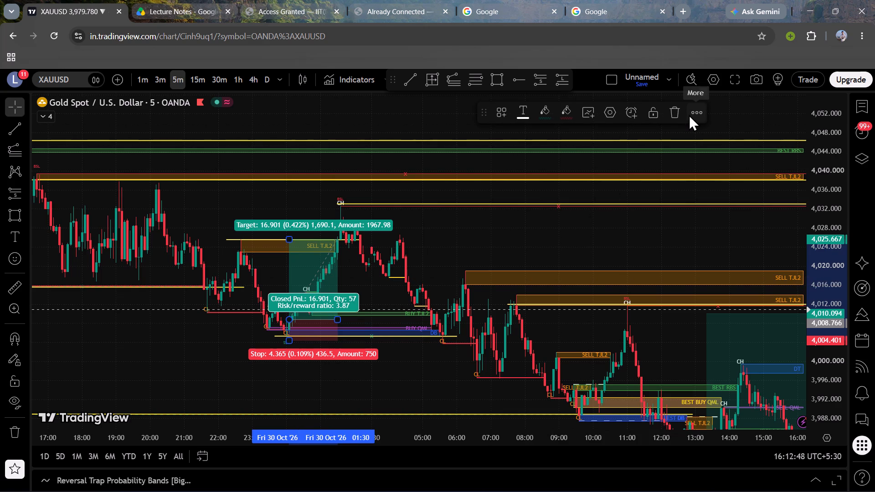
pyautogui.click(678, 110)
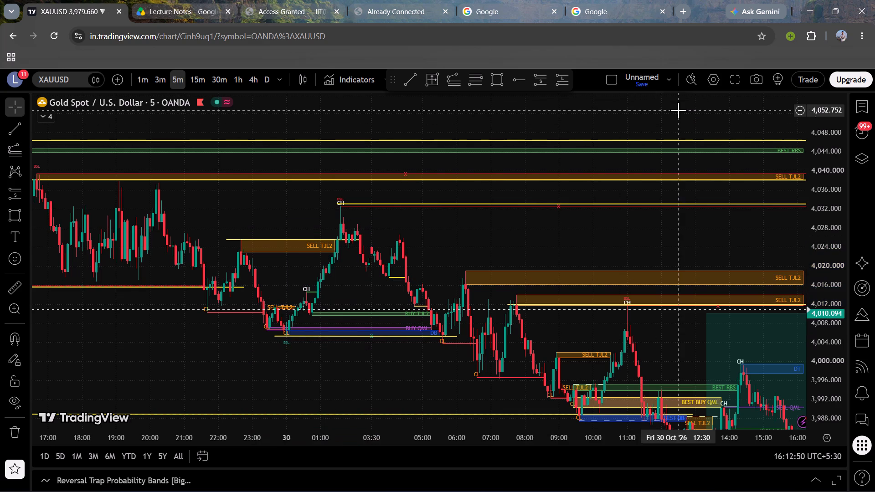
# Examine the 29 and 30 October swings on the 5-minute chart against the SELL TJL2 zones and yellow liquidity levels.
pyautogui.moveTo(518, 221); pyautogui.dragTo(502, 183)
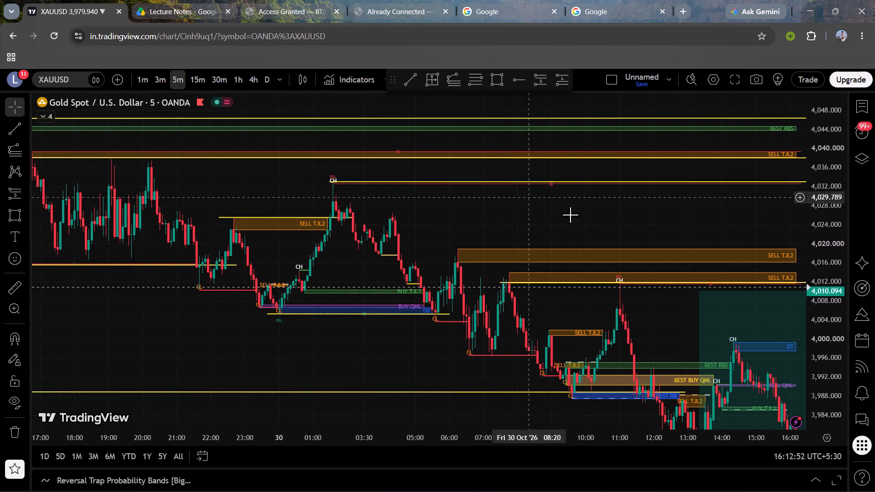
pyautogui.scroll(7, 826, 351)
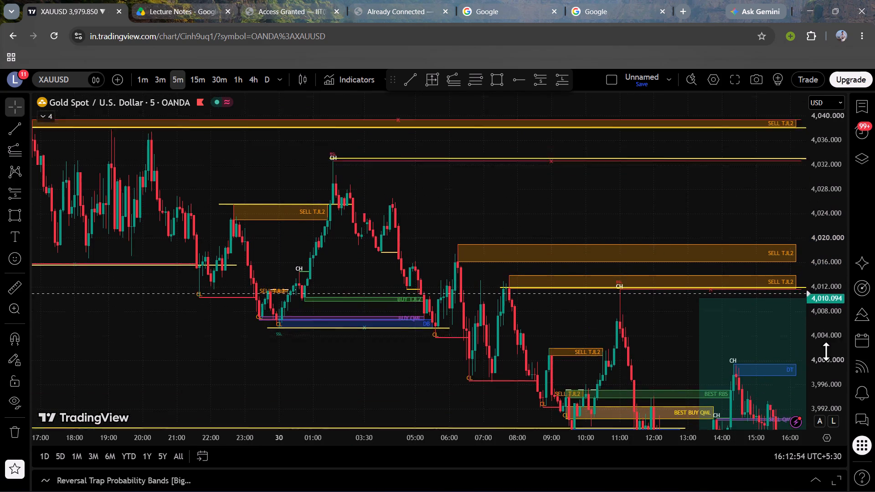
pyautogui.scroll(3, 525, 389)
pyautogui.hscroll(2, 525, 389)
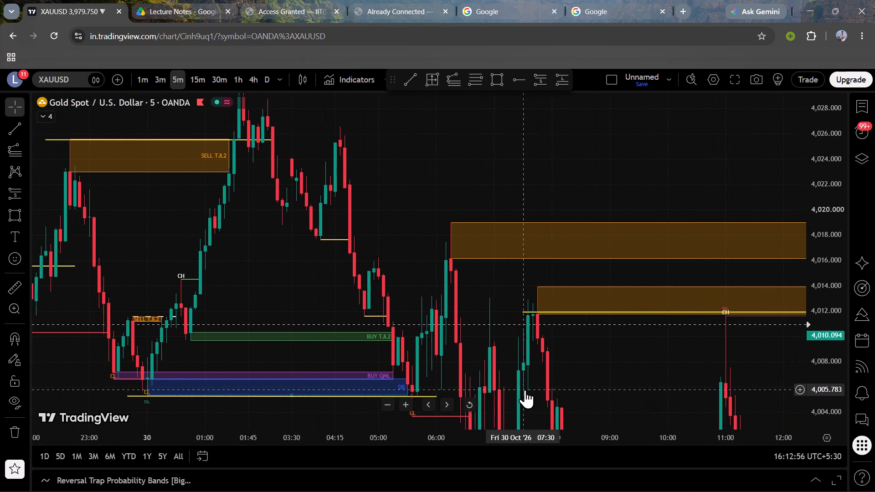
pyautogui.scroll(-7, 816, 354)
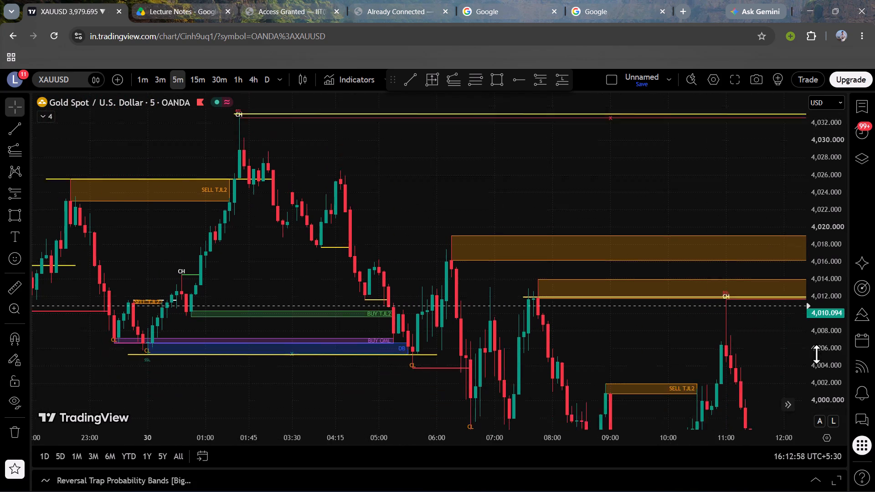
pyautogui.scroll(-4, 721, 267)
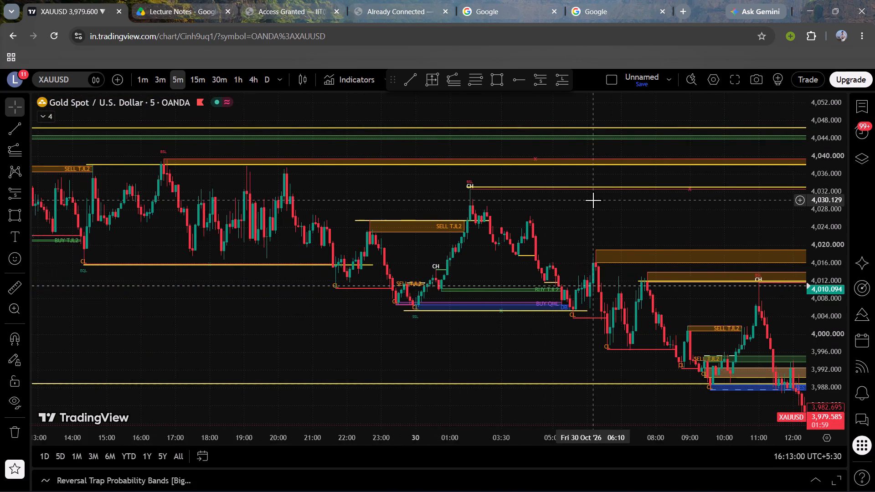
pyautogui.scroll(2, 593, 200)
pyautogui.scroll(4, 811, 317)
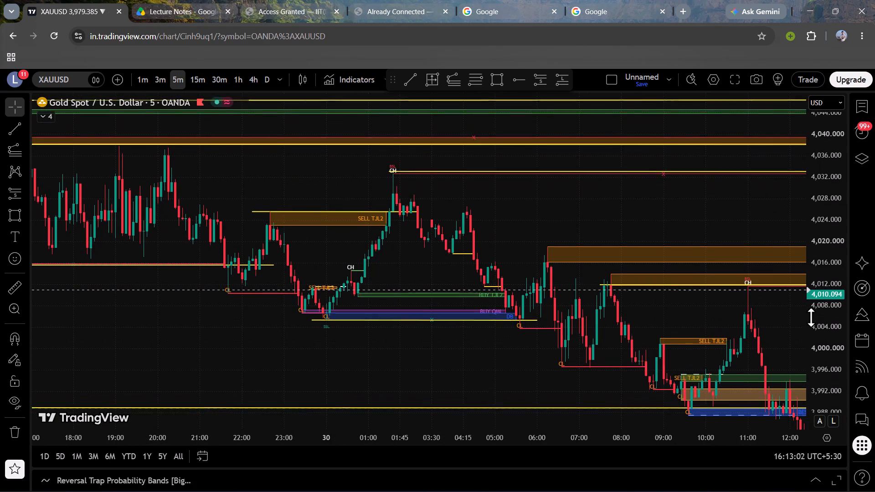
pyautogui.hscroll(3, 513, 200)
pyautogui.hscroll(-3, 513, 200)
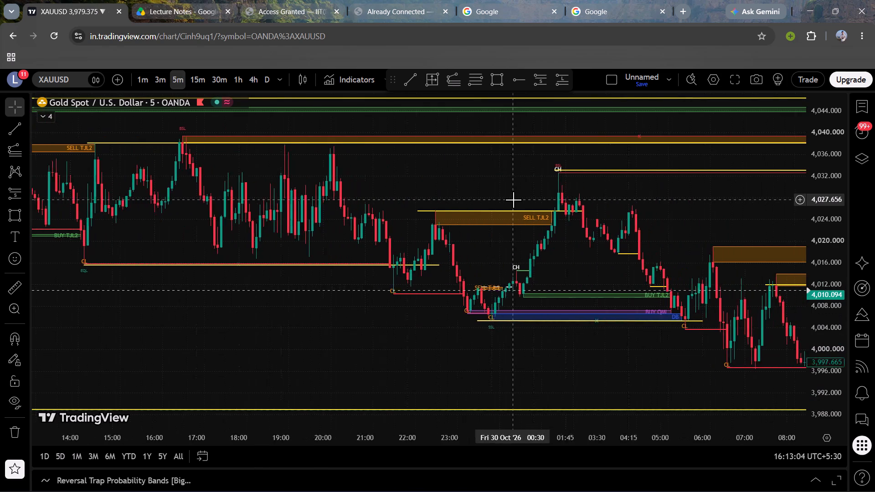
pyautogui.hscroll(-3, 513, 200)
pyautogui.hscroll(3, 513, 200)
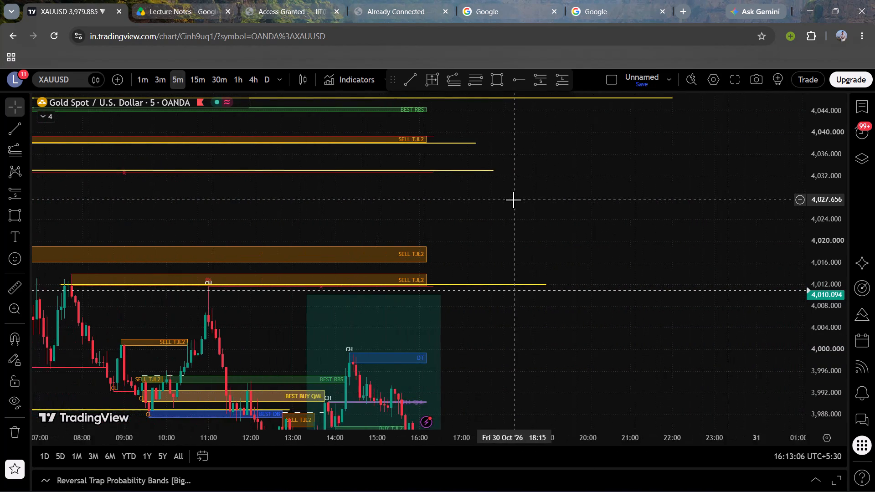
pyautogui.moveTo(574, 330); pyautogui.dragTo(561, 188)
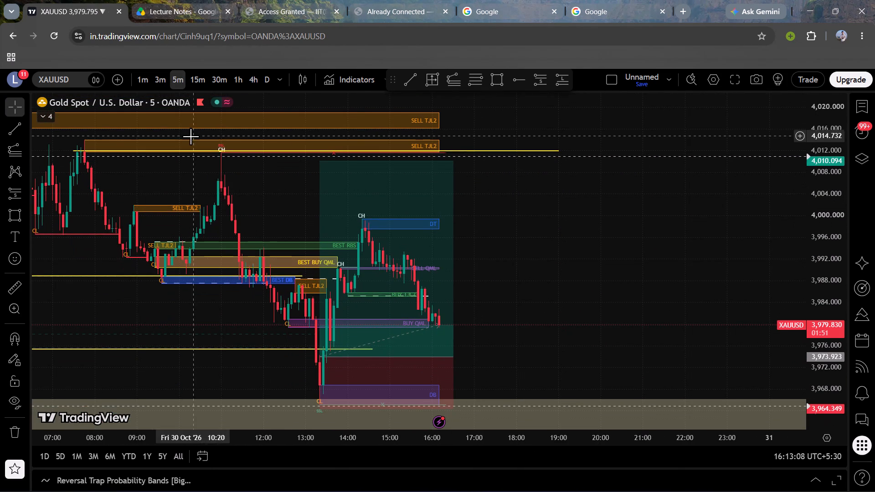
# Switch the XAUUSD chart to the 15-minute interval.
pyautogui.click(196, 78)
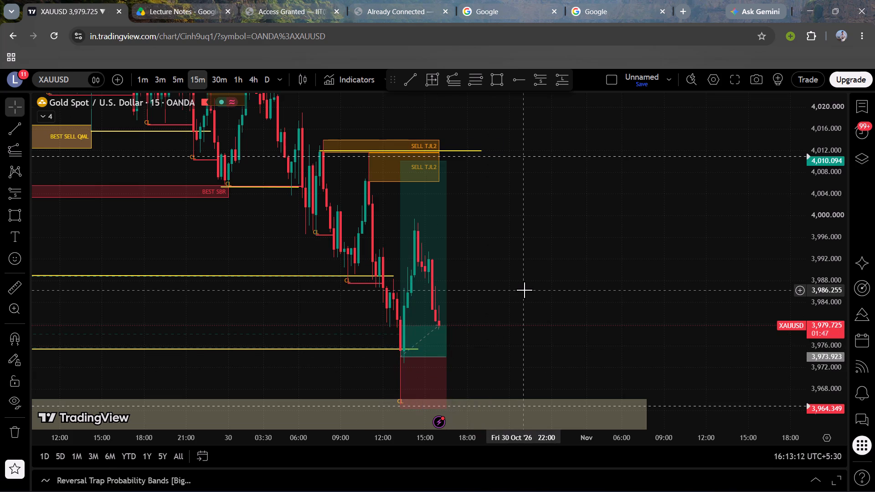
# Examine the 15-minute price action back to 28 October against the SELL TJL2, SELL QML, DT and yellow liquidity levels.
pyautogui.scroll(-1, 524, 290)
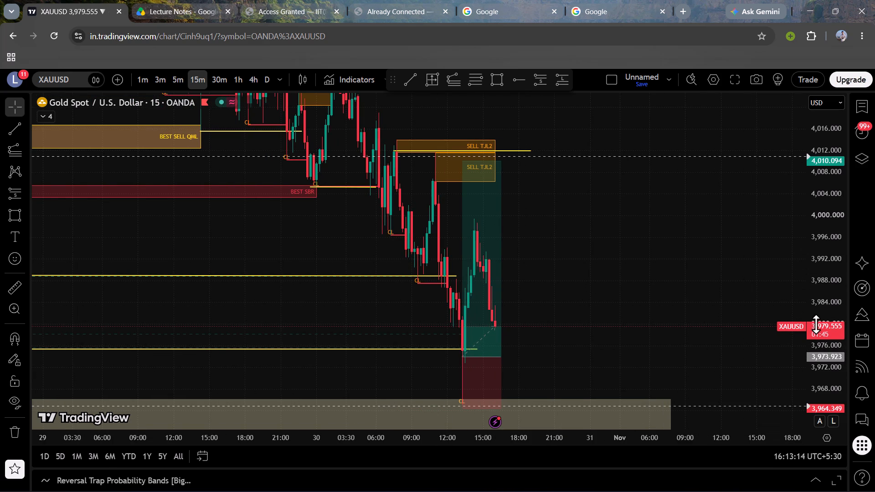
pyautogui.scroll(-2, 816, 324)
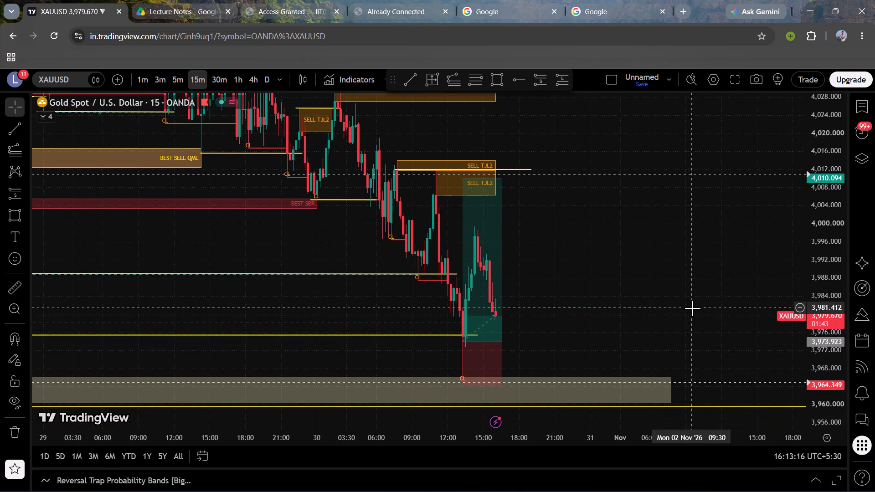
pyautogui.moveTo(620, 272); pyautogui.dragTo(722, 311)
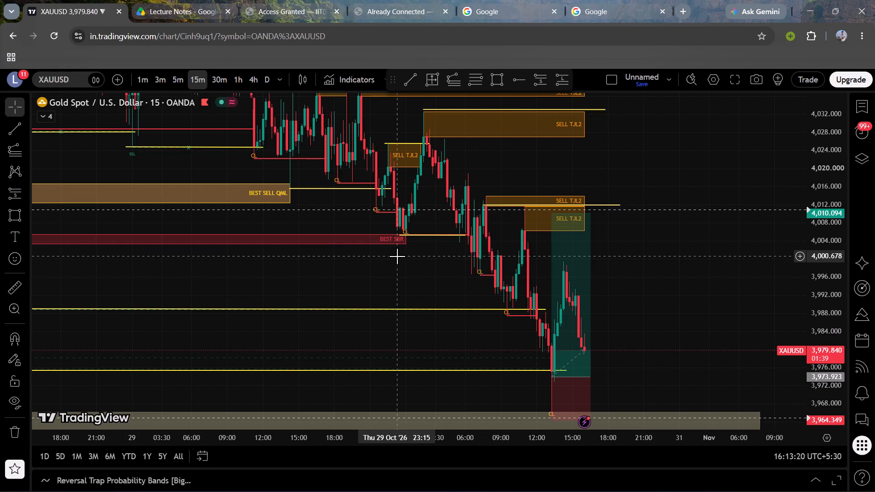
pyautogui.moveTo(397, 256); pyautogui.dragTo(551, 412)
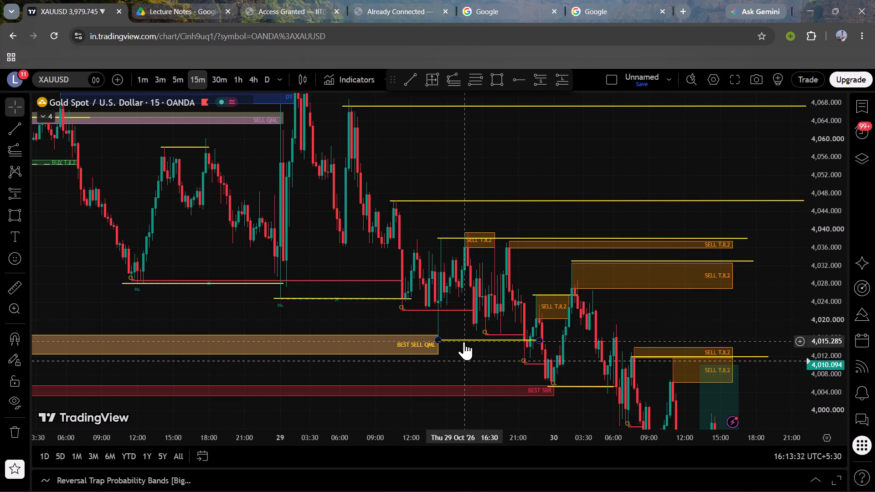
pyautogui.moveTo(463, 323); pyautogui.dragTo(494, 376)
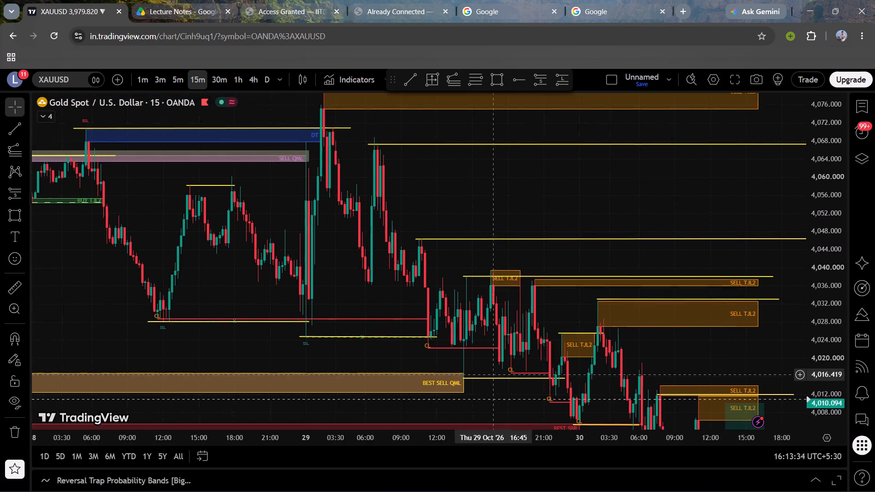
pyautogui.moveTo(494, 376); pyautogui.dragTo(583, 424)
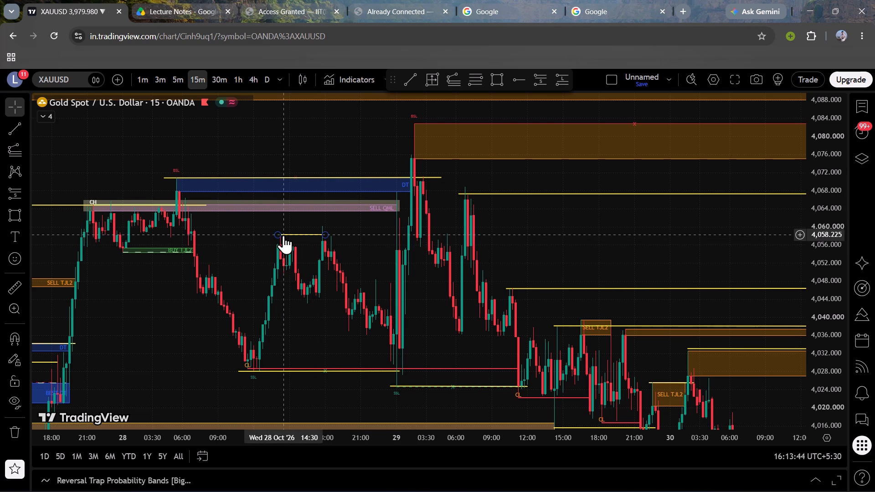
pyautogui.moveTo(238, 291); pyautogui.dragTo(263, 265)
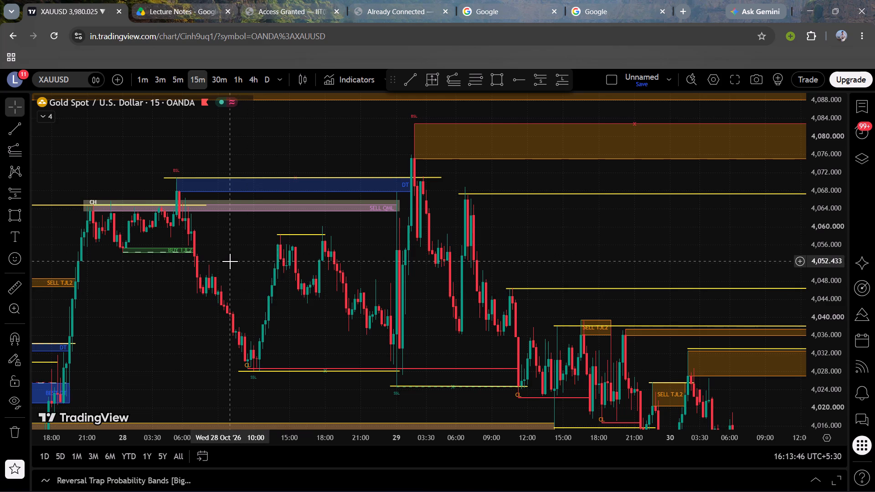
# Examine the 28 to 30 October swings on the 15-minute chart against the yellow liquidity levels and the SELL TJL2 and SELL QML zones overhead.
pyautogui.moveTo(230, 261); pyautogui.dragTo(196, 204)
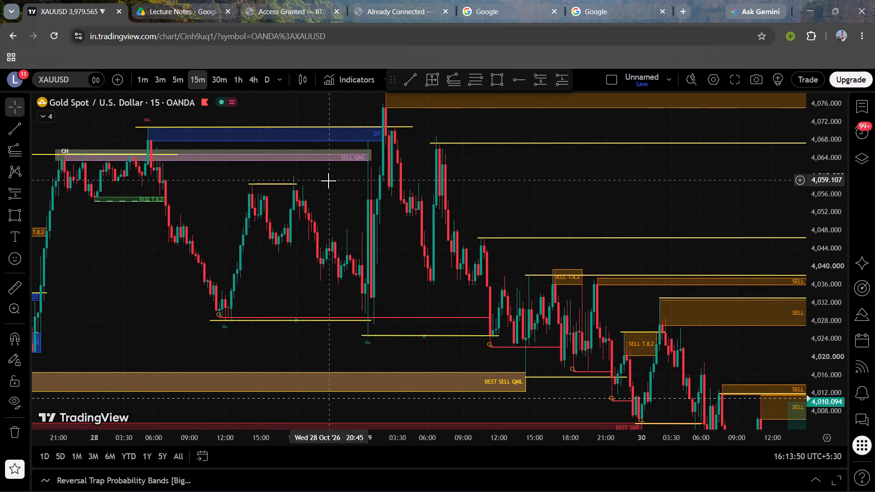
pyautogui.hscroll(-1, 328, 180)
pyautogui.moveTo(429, 191); pyautogui.dragTo(407, 145)
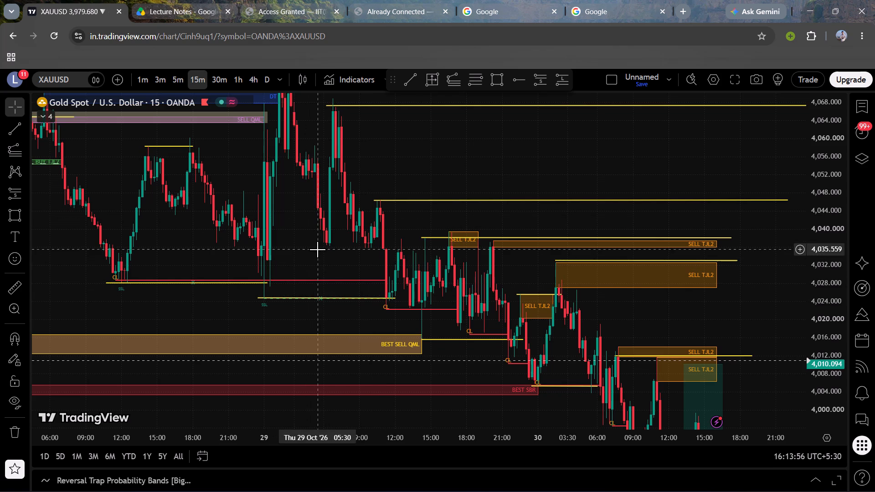
pyautogui.moveTo(317, 249); pyautogui.dragTo(284, 466)
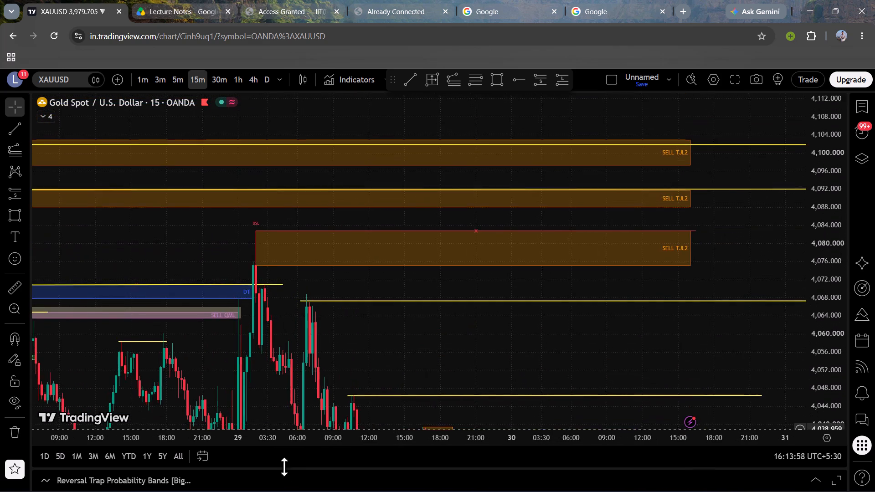
pyautogui.moveTo(284, 466); pyautogui.dragTo(110, 477)
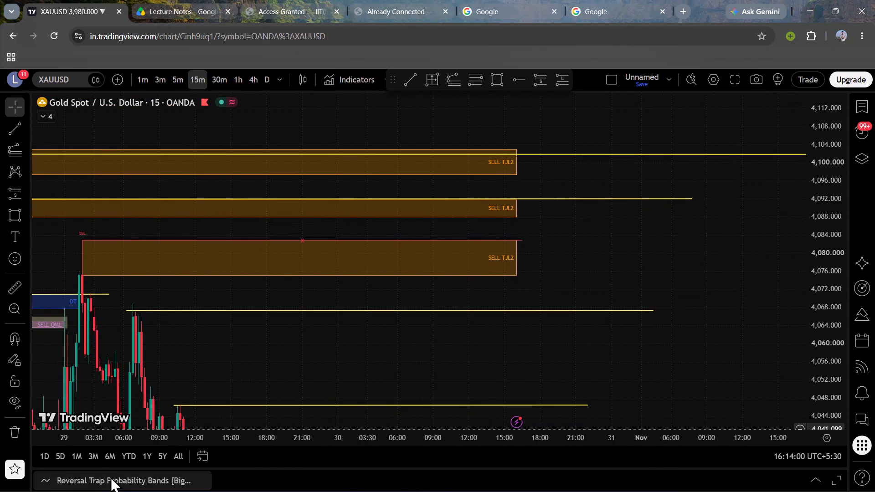
pyautogui.moveTo(110, 477); pyautogui.dragTo(93, 459)
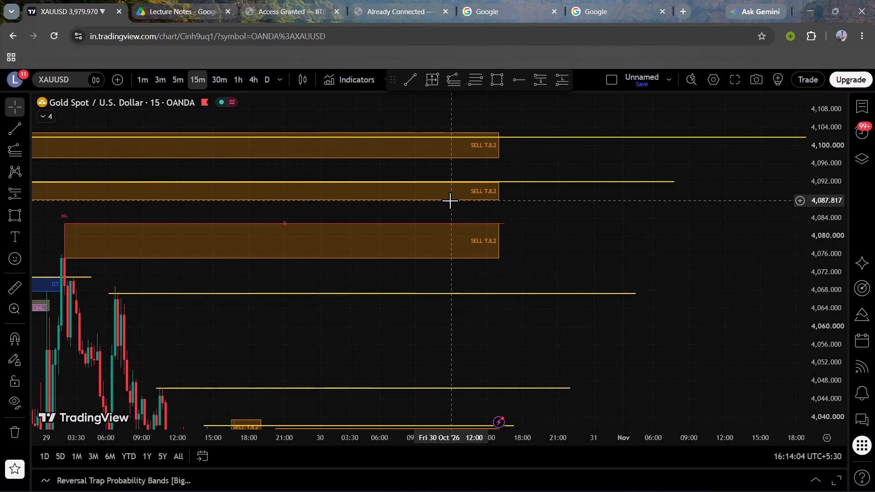
pyautogui.moveTo(552, 218); pyautogui.dragTo(509, 178)
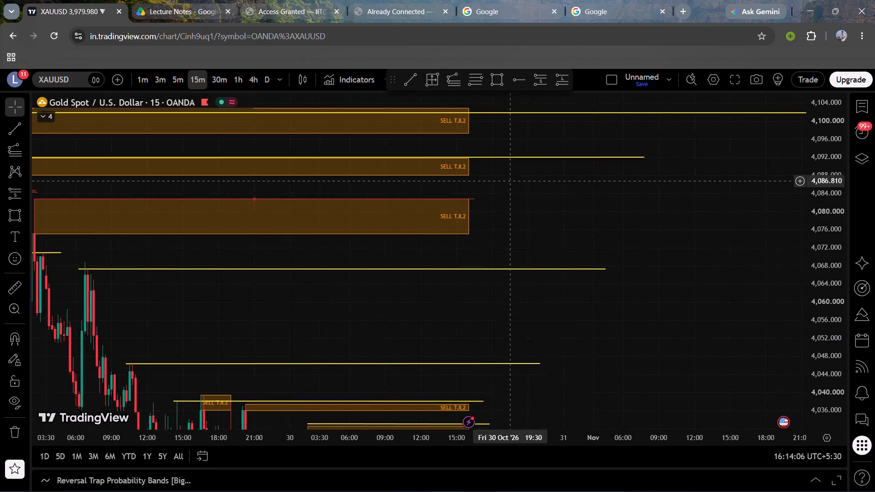
pyautogui.moveTo(509, 178); pyautogui.dragTo(505, 173)
pyautogui.moveTo(505, 173); pyautogui.dragTo(527, 63)
pyautogui.moveTo(538, 198); pyautogui.dragTo(624, 216)
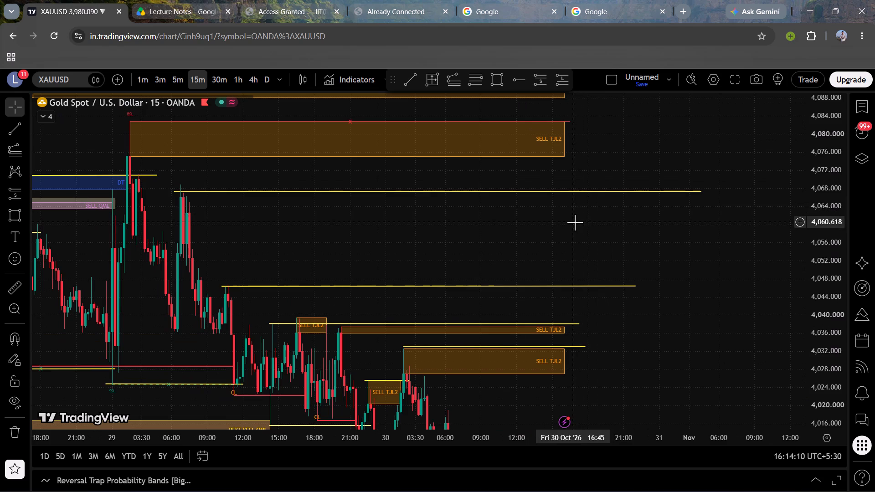
pyautogui.moveTo(575, 222); pyautogui.dragTo(575, 419)
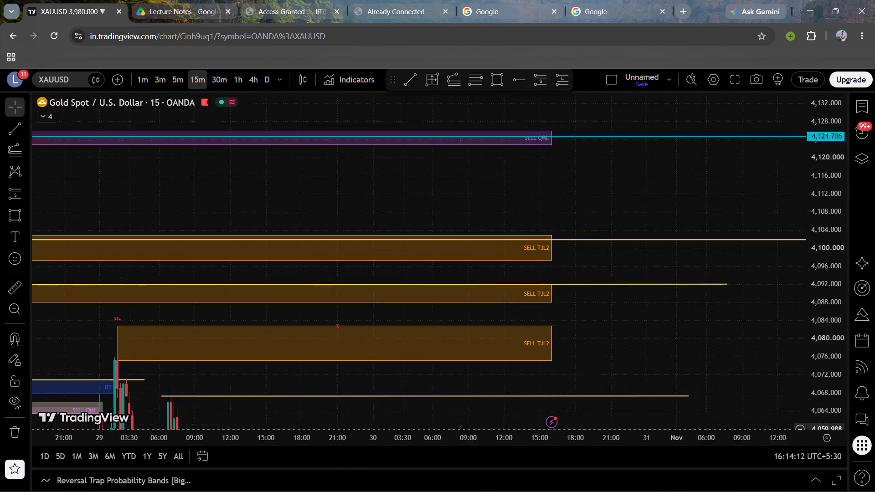
pyautogui.moveTo(575, 419); pyautogui.dragTo(546, 230)
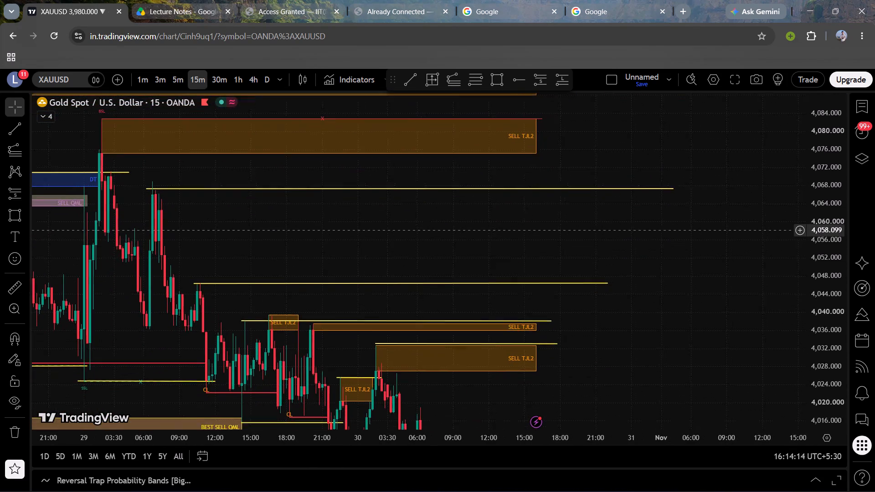
pyautogui.moveTo(546, 230); pyautogui.dragTo(543, 196)
pyautogui.moveTo(536, 210); pyautogui.dragTo(526, 140)
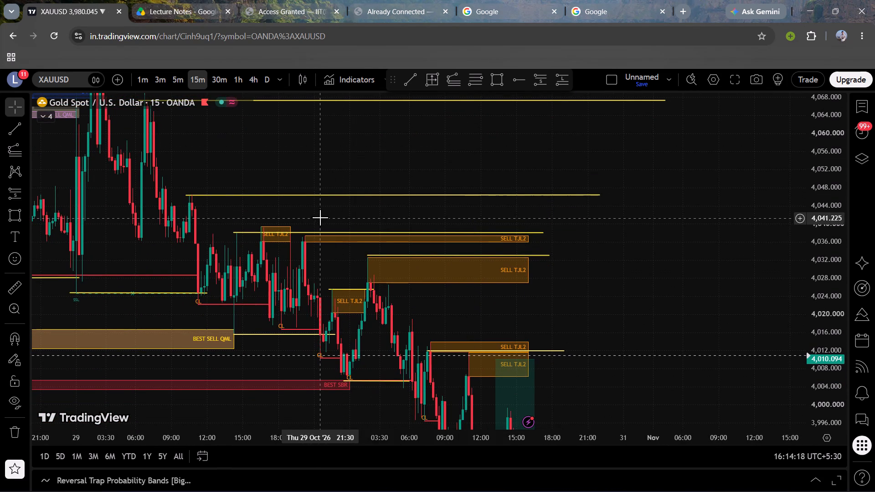
pyautogui.hscroll(-1, 297, 190)
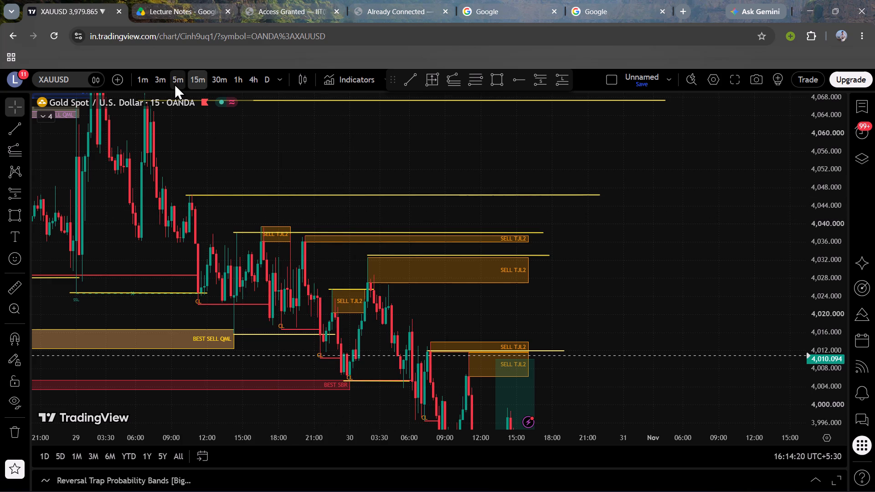
# Check the 29 October decline on the 5-minute interval and return to the 15-minute chart.
pyautogui.click(174, 83)
pyautogui.hscroll(5, 207, 200)
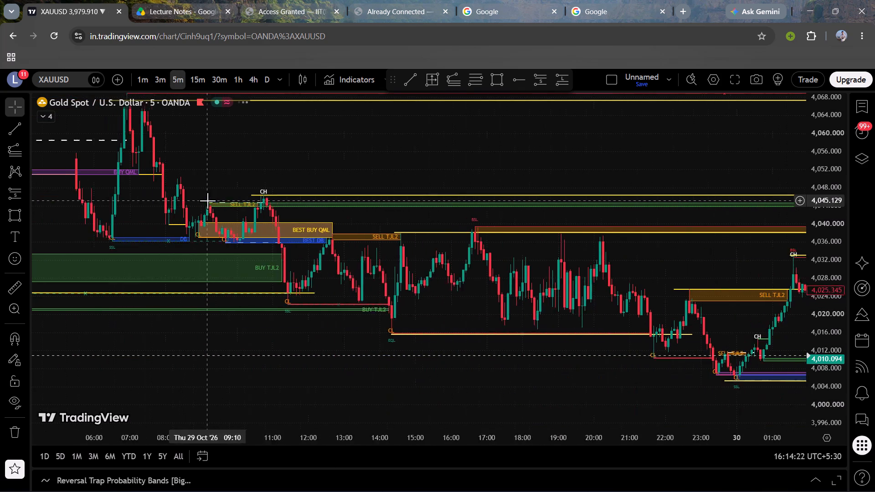
pyautogui.hscroll(-1, 207, 200)
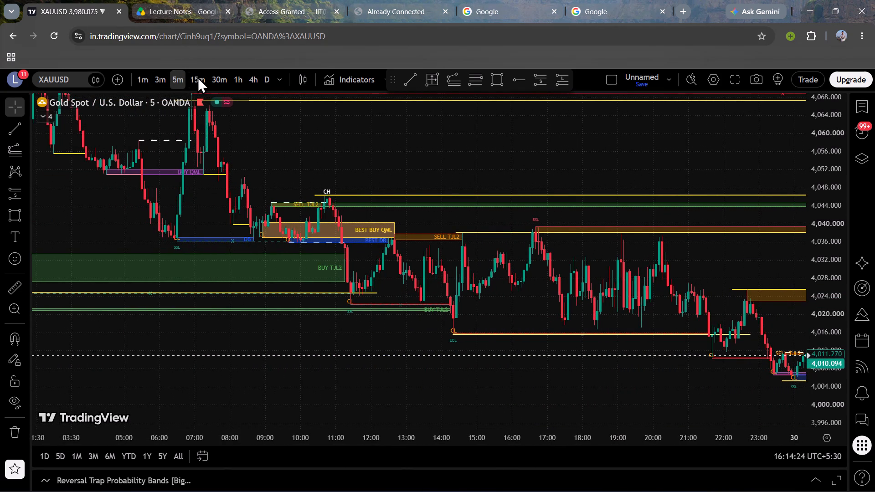
pyautogui.click(197, 77)
pyautogui.hscroll(-6, 283, 197)
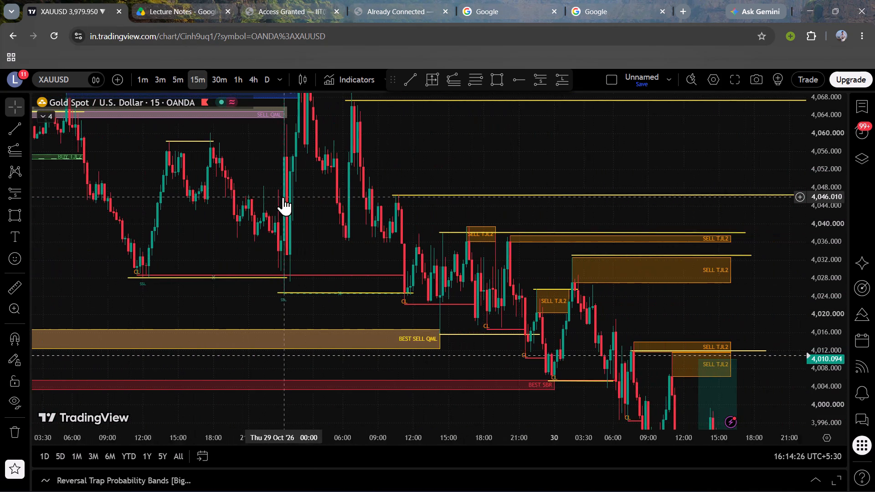
pyautogui.hscroll(-1, 283, 197)
# Inspect the yellow level from the 29 October swing high and follow price down to the beige zone near 3,964.
pyautogui.doubleClick(283, 197)
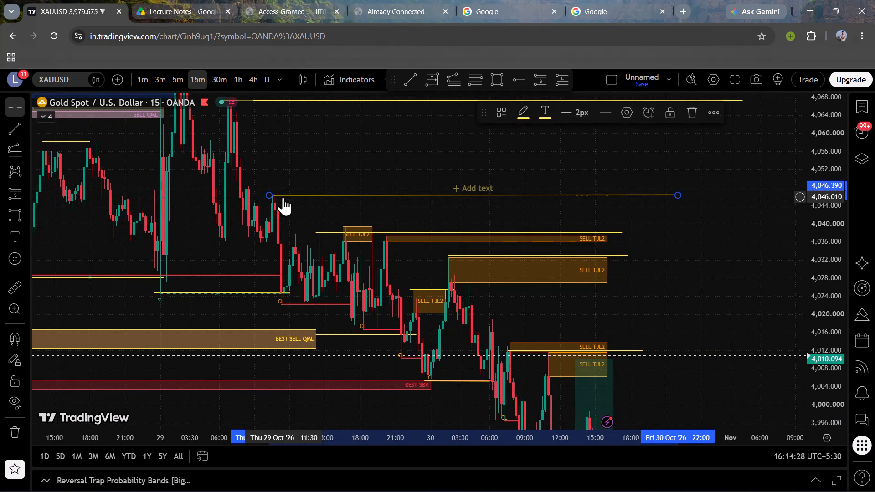
pyautogui.click(332, 171)
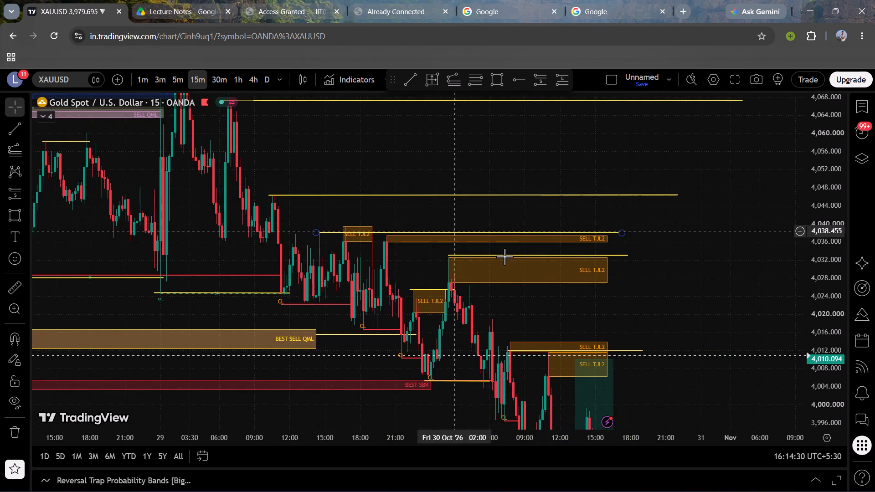
pyautogui.moveTo(513, 215); pyautogui.dragTo(414, 133)
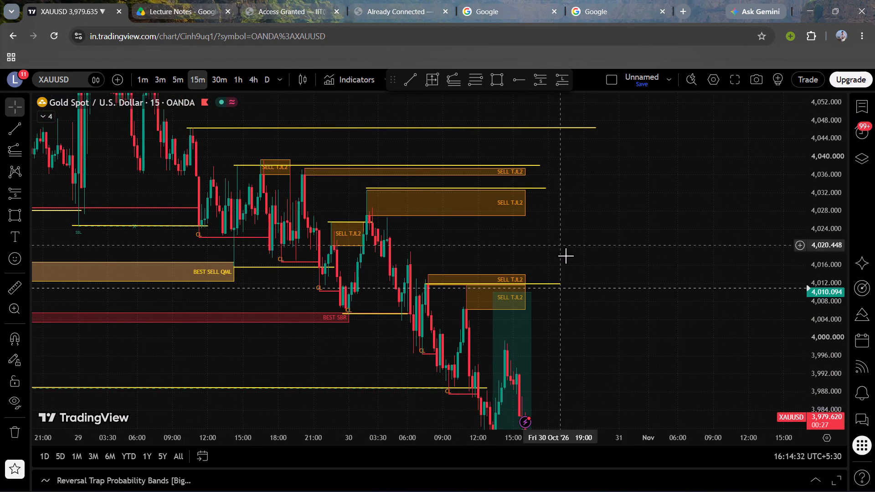
pyautogui.moveTo(566, 246); pyautogui.dragTo(536, 90)
pyautogui.moveTo(563, 221); pyautogui.dragTo(563, 218)
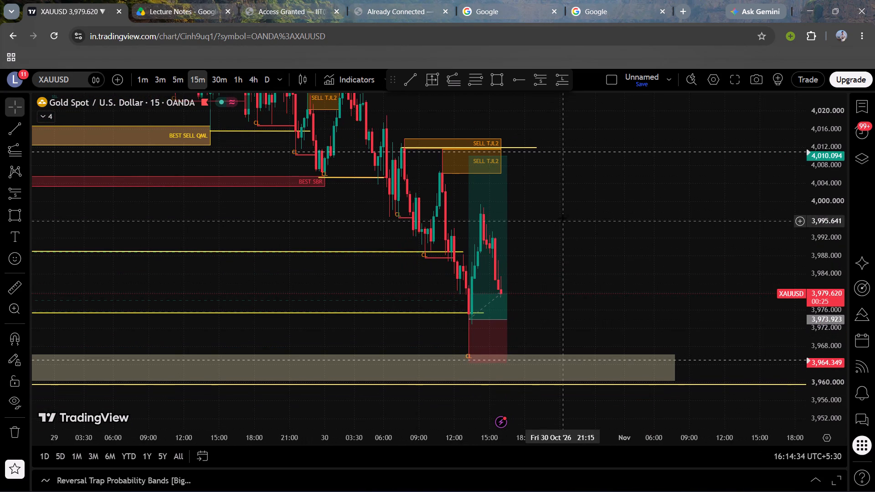
pyautogui.moveTo(563, 218); pyautogui.dragTo(565, 135)
pyautogui.scroll(3, 470, 216)
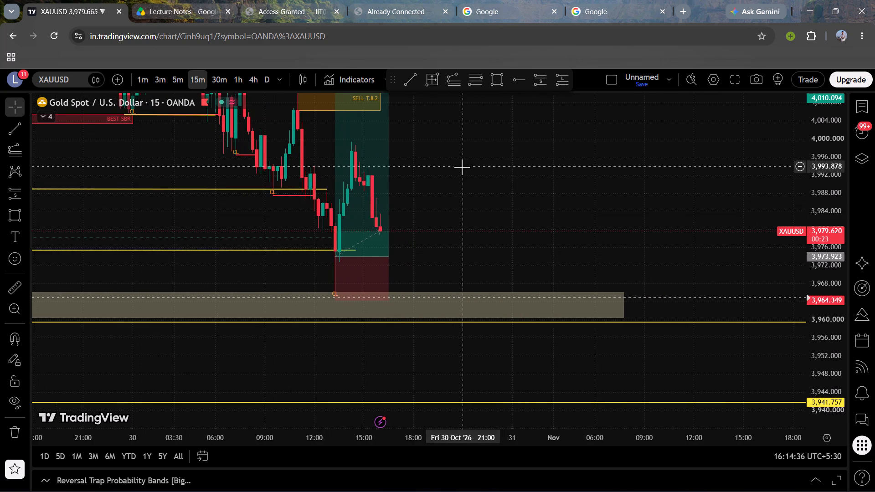
# Lower the profit target of the 30 October long position to about 3,994.38.
pyautogui.moveTo(462, 167); pyautogui.dragTo(523, 328)
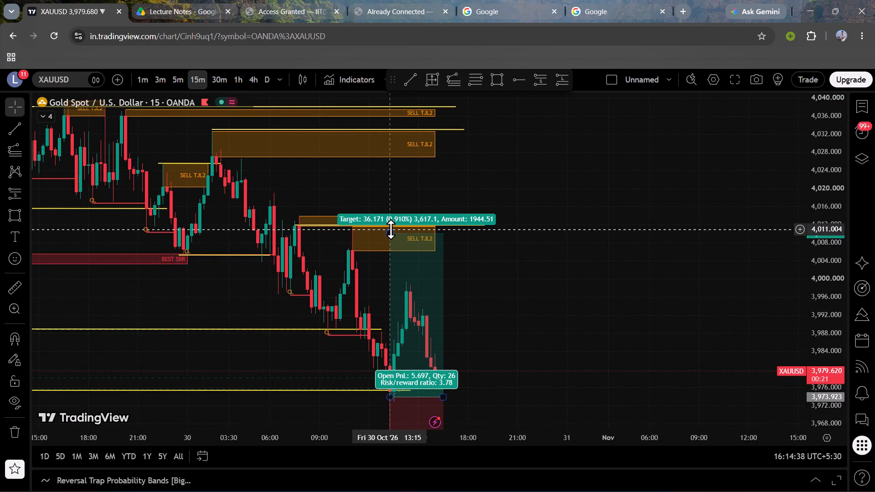
pyautogui.moveTo(391, 229); pyautogui.dragTo(394, 307)
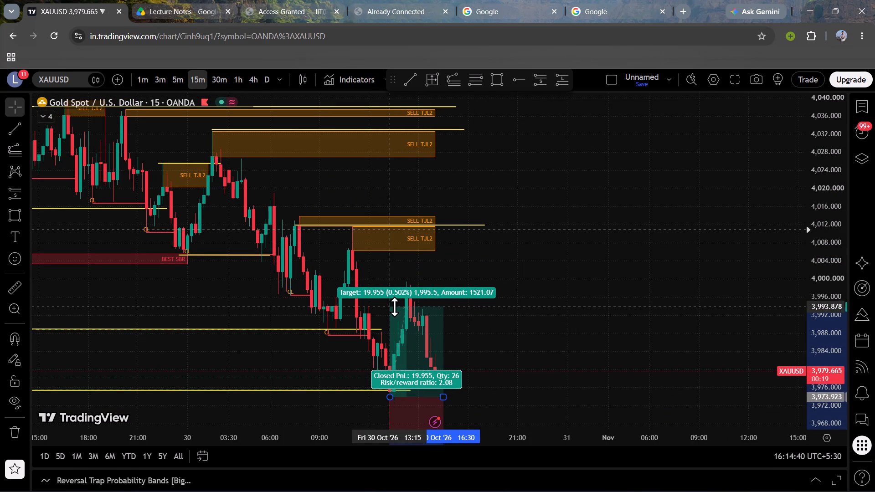
pyautogui.moveTo(394, 307); pyautogui.dragTo(394, 304)
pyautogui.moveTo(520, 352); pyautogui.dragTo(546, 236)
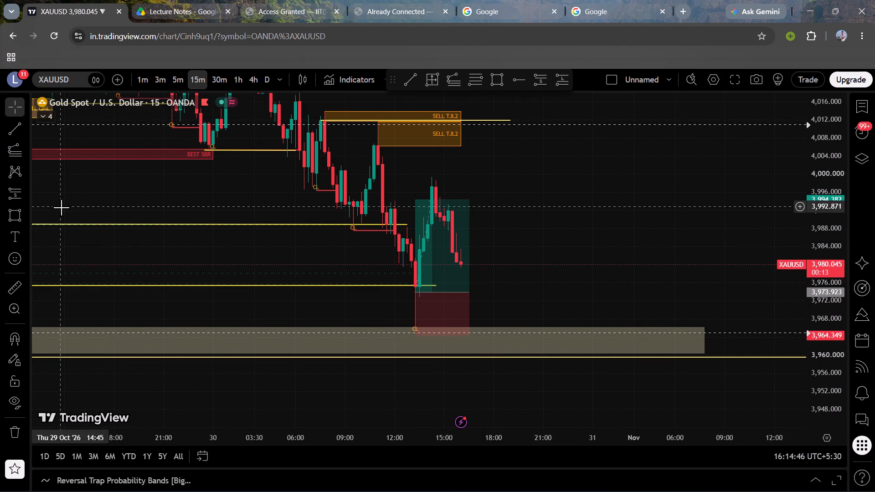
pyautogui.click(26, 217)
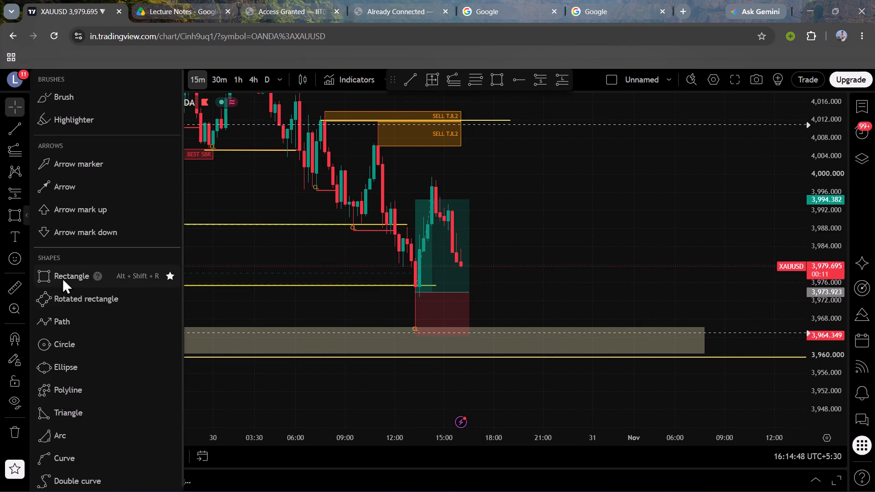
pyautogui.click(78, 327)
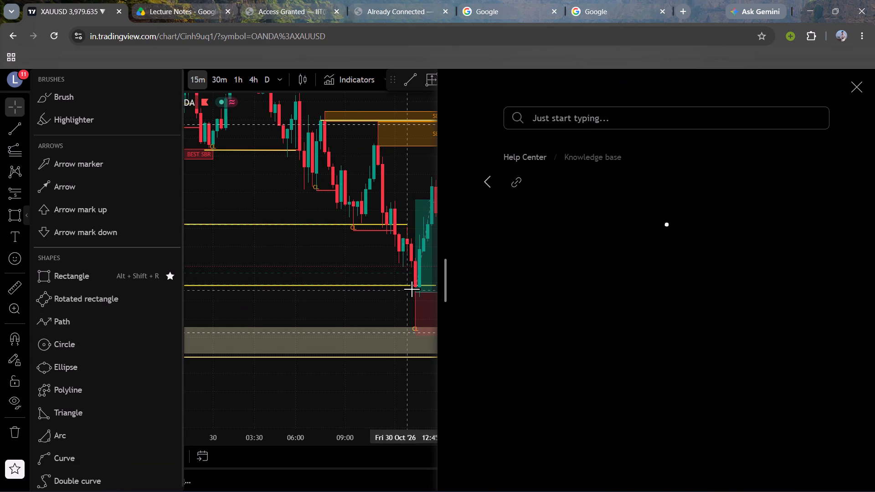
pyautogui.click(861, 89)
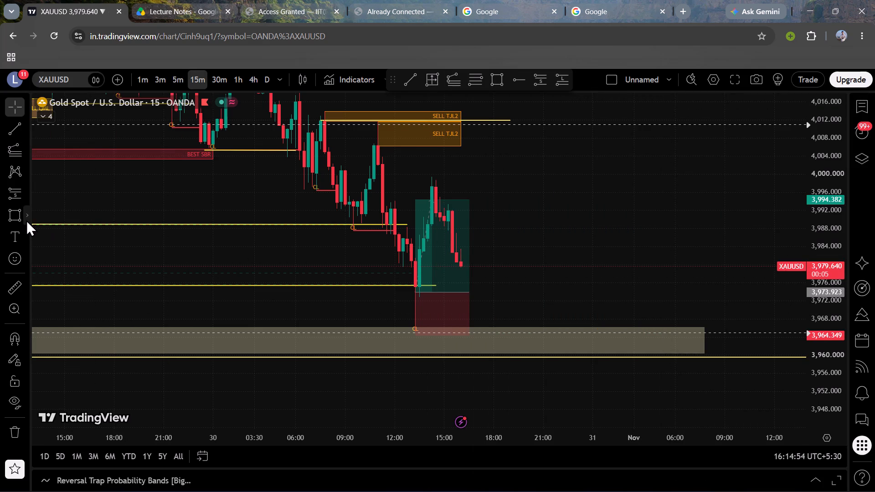
# Draw a projected Path from about 3,980 down to about 3,962 in the beige zone and up to about 4,007 near the SELL TJL2 zones.
pyautogui.click(26, 220)
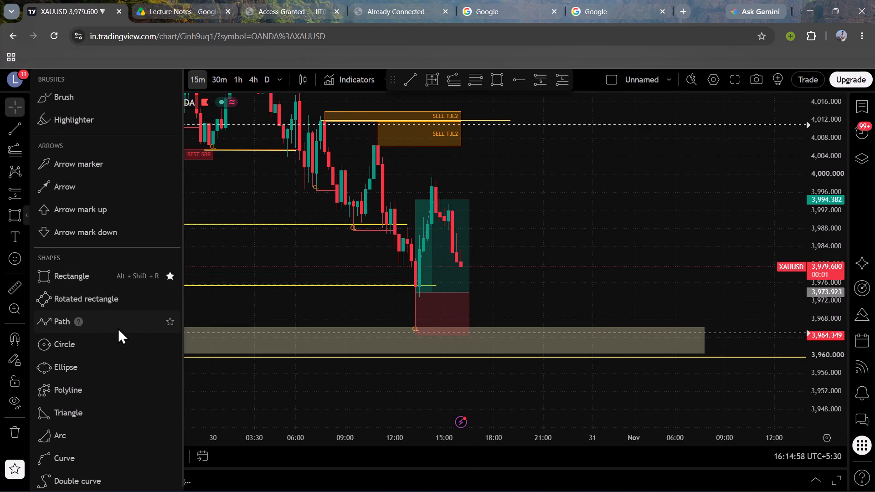
pyautogui.click(118, 328)
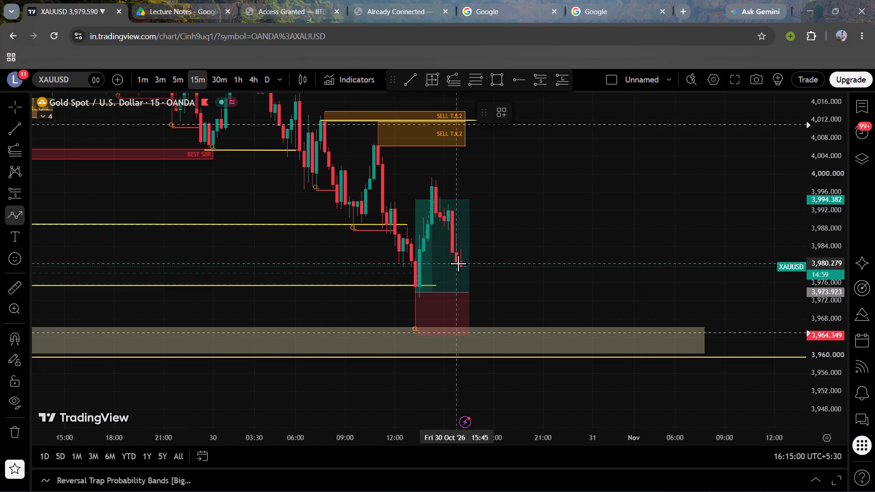
pyautogui.click(458, 263)
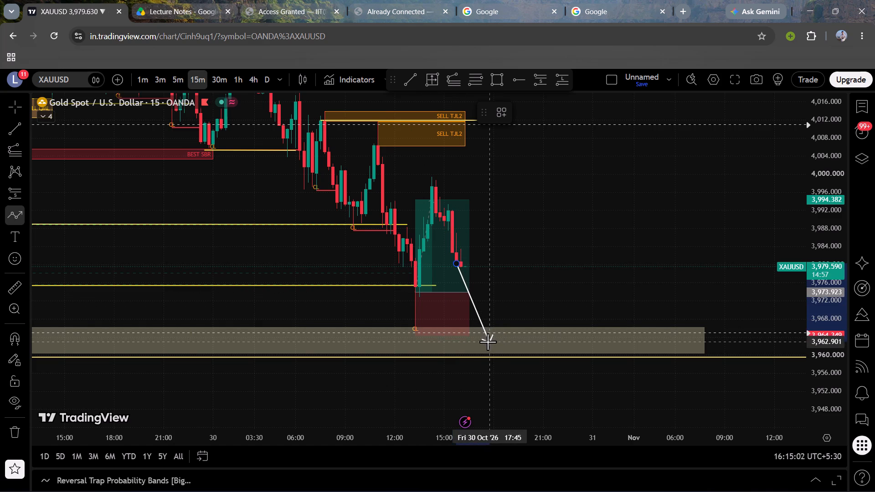
pyautogui.click(483, 344)
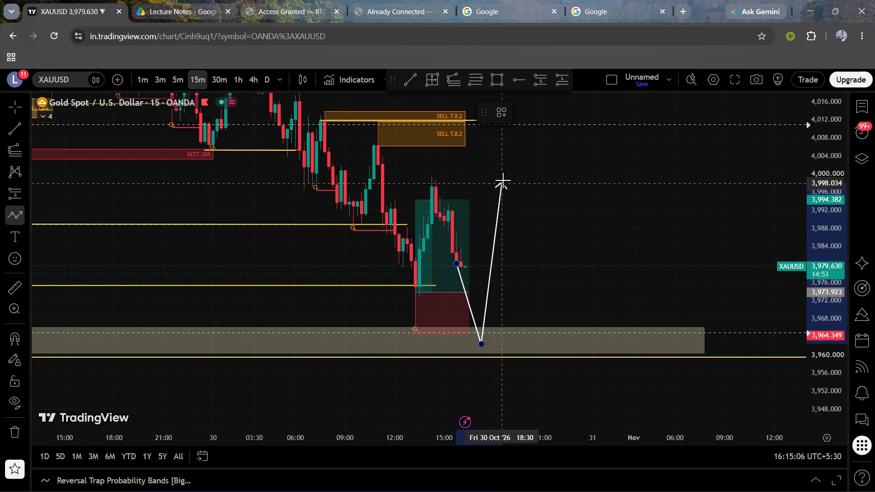
pyautogui.click(510, 142)
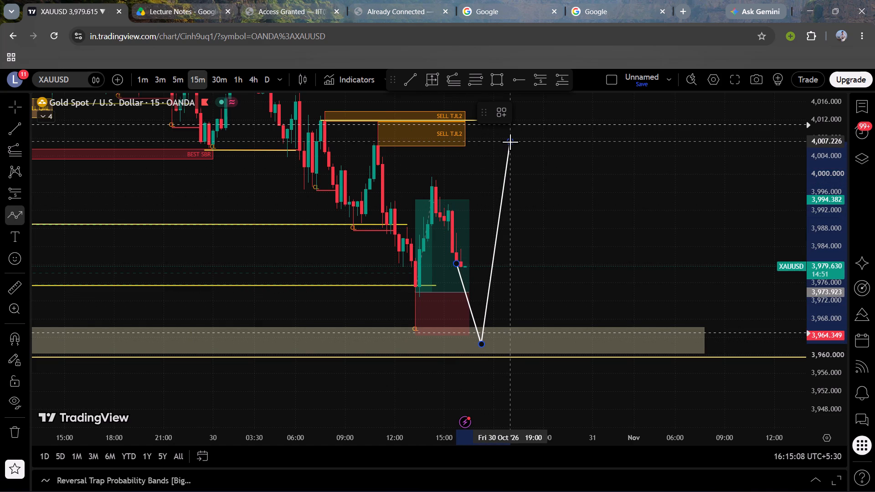
pyautogui.rightClick(523, 142)
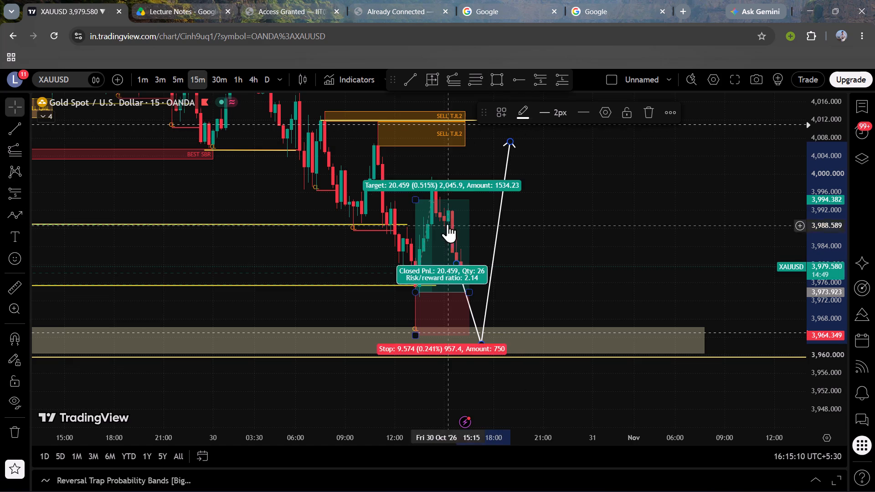
pyautogui.click(482, 154)
# Examine the projected path against the SELL TJL2, BEST SELL QML and BEST SBR zones and the yellow liquidity levels.
pyautogui.moveTo(481, 153); pyautogui.dragTo(514, 215)
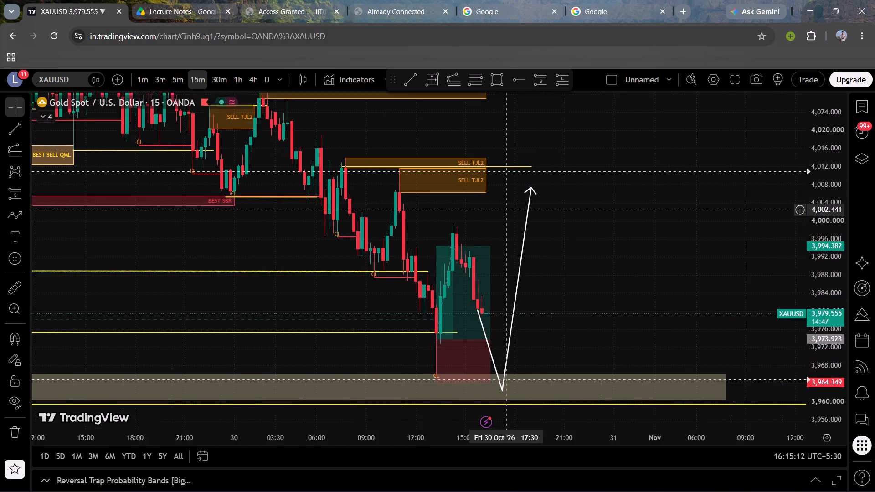
pyautogui.moveTo(514, 215); pyautogui.dragTo(566, 265)
pyautogui.scroll(-3, 566, 265)
pyautogui.moveTo(638, 162); pyautogui.dragTo(626, 214)
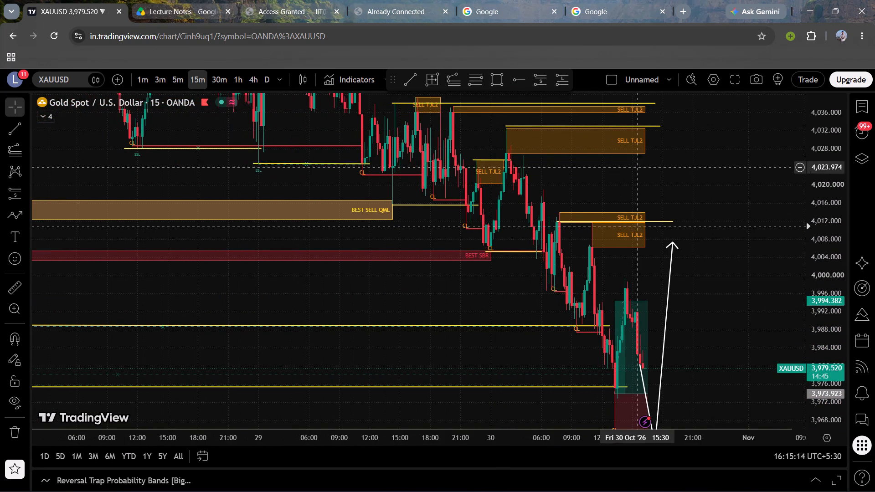
pyautogui.moveTo(626, 214); pyautogui.dragTo(569, 157)
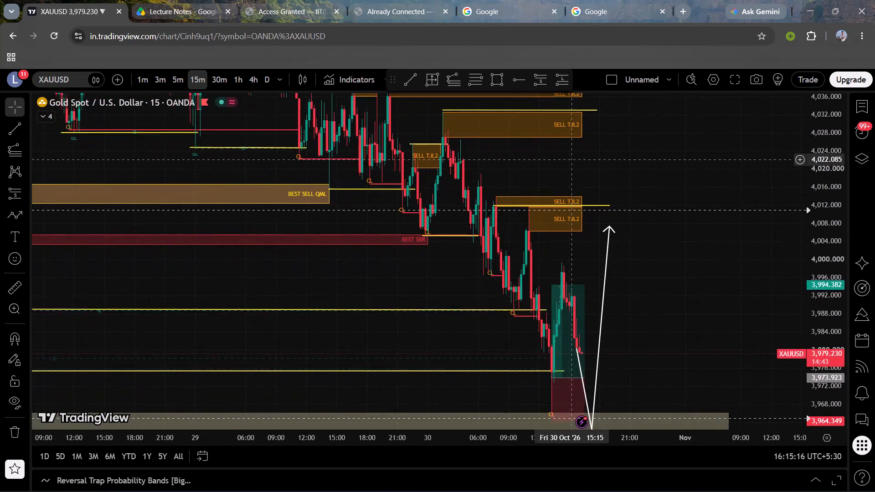
pyautogui.moveTo(569, 157); pyautogui.dragTo(569, 151)
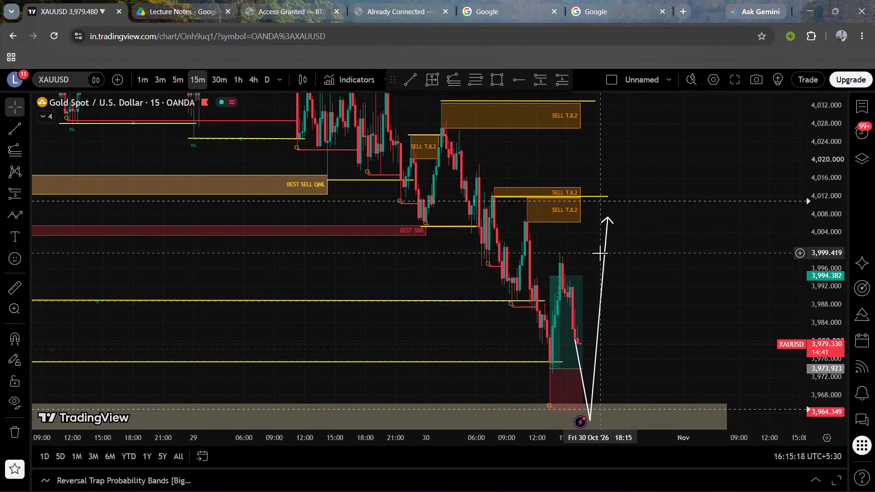
# Draw a horizontal trend line at about 3,965.42 along the 30 October low, from 12:30 to about 21:45.
pyautogui.moveTo(600, 253); pyautogui.dragTo(549, 192)
pyautogui.scroll(1, 549, 192)
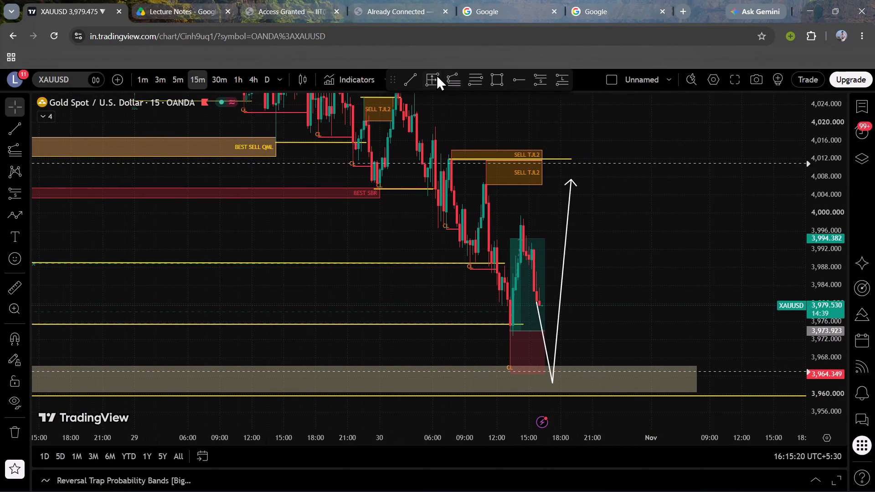
pyautogui.click(407, 77)
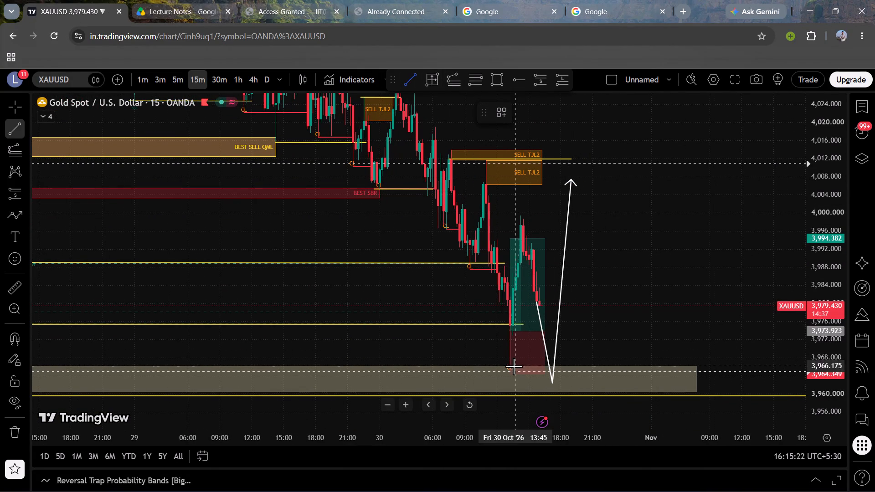
pyautogui.click(501, 369)
pyautogui.hscroll(-1, 501, 369)
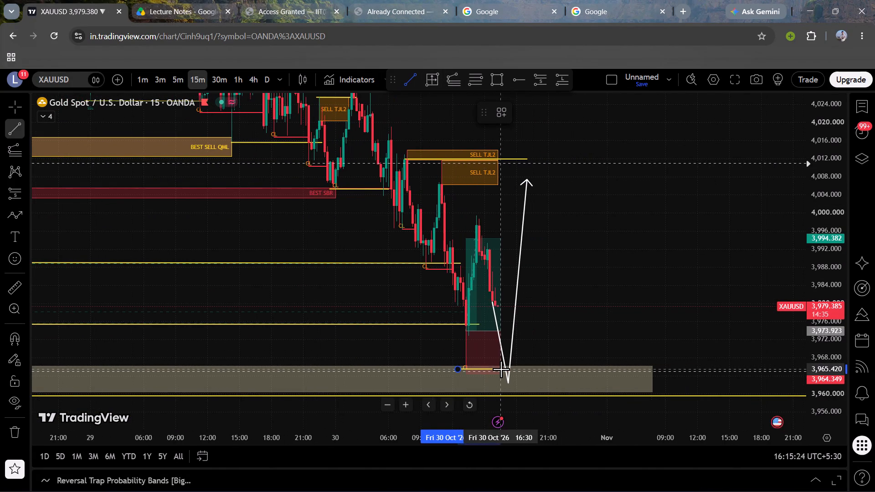
pyautogui.hscroll(-1, 501, 369)
pyautogui.click(501, 369)
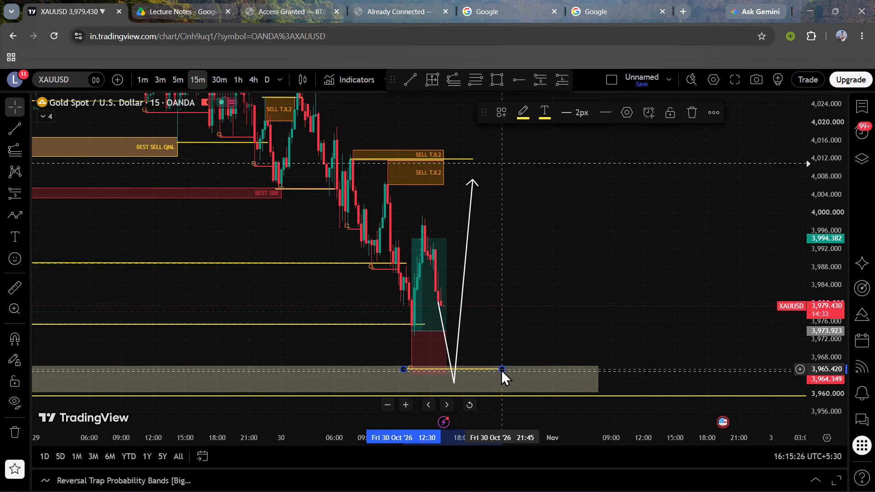
# Examine the projected path and long position on the 15- and 5-minute charts against the surrounding zones and liquidity levels.
pyautogui.scroll(1, 548, 323)
pyautogui.moveTo(494, 316); pyautogui.dragTo(512, 298)
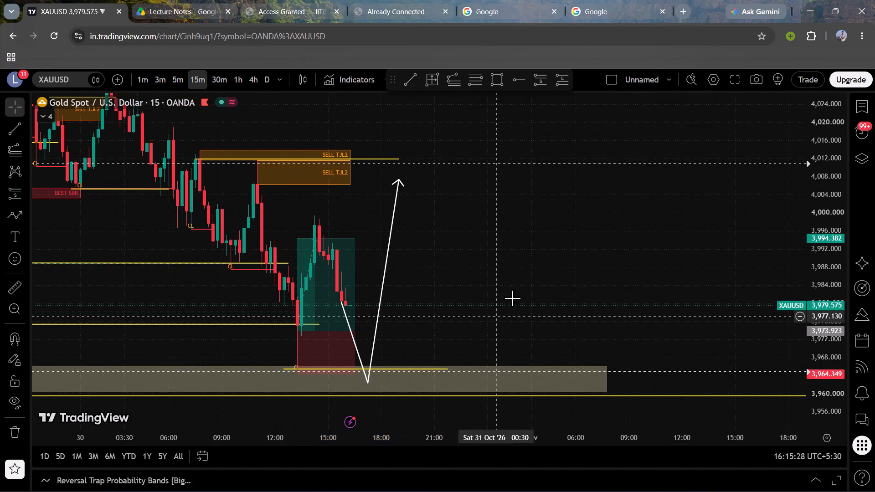
pyautogui.moveTo(512, 298); pyautogui.dragTo(570, 265)
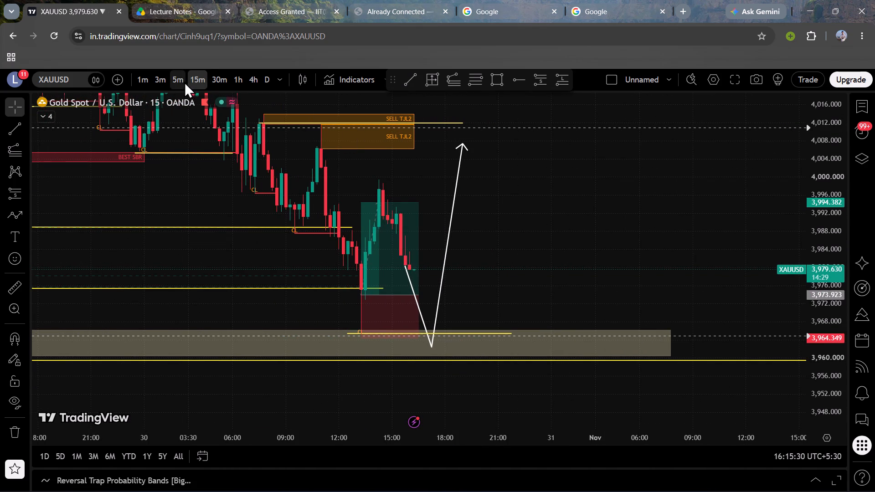
pyautogui.click(180, 82)
pyautogui.scroll(-1, 281, 295)
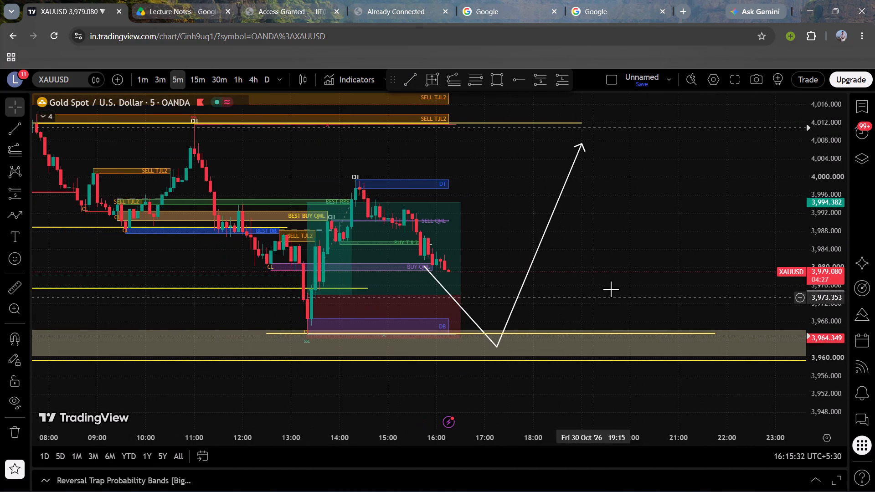
pyautogui.scroll(8, 818, 307)
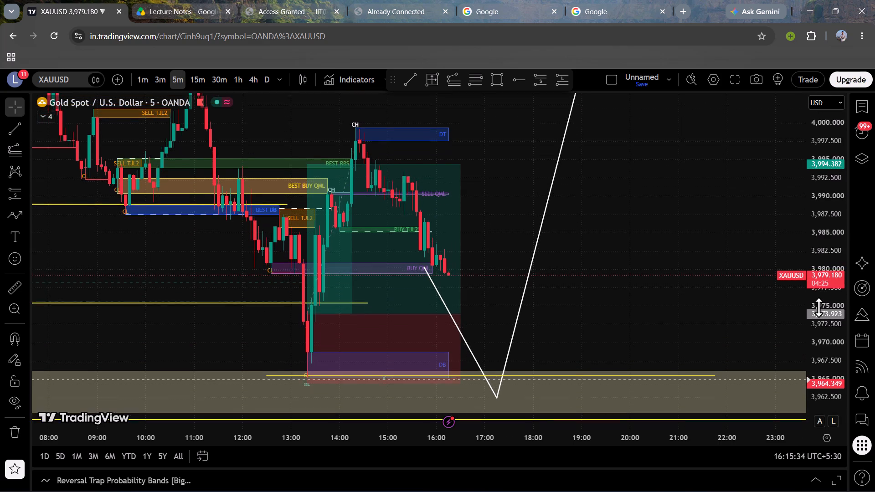
pyautogui.scroll(-7, 818, 307)
pyautogui.scroll(-4, 653, 253)
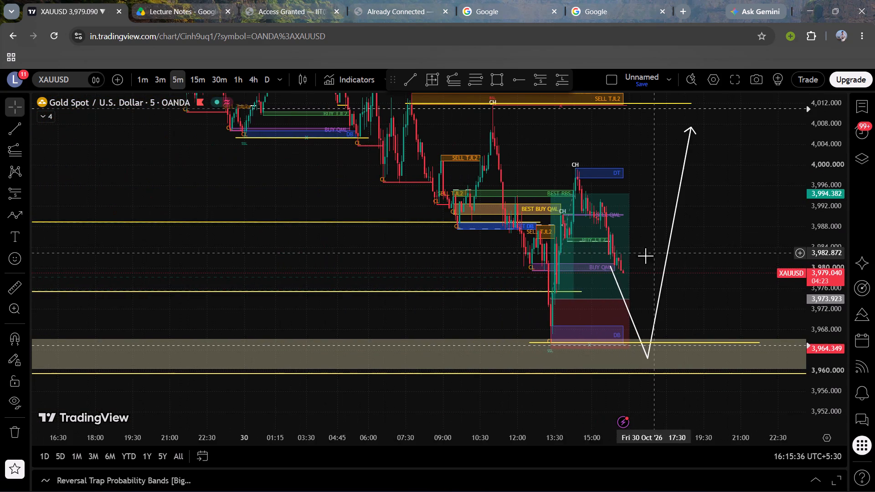
pyautogui.scroll(2, 388, 247)
pyautogui.moveTo(272, 191); pyautogui.dragTo(412, 280)
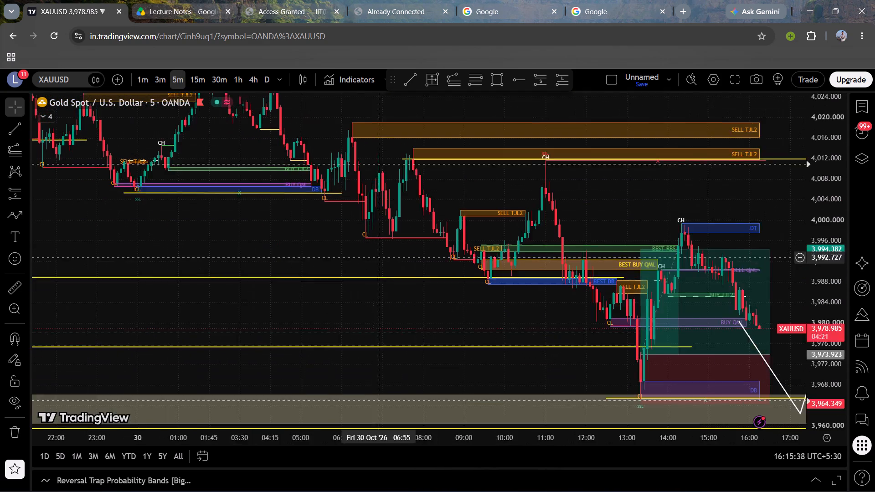
pyautogui.moveTo(412, 280); pyautogui.dragTo(450, 302)
# On the 1-minute chart, draw a Fib Retracement over the 30 October 09:24 to 09:58 swing, from about 3,995.27 down to 3,987.41.
pyautogui.click(142, 82)
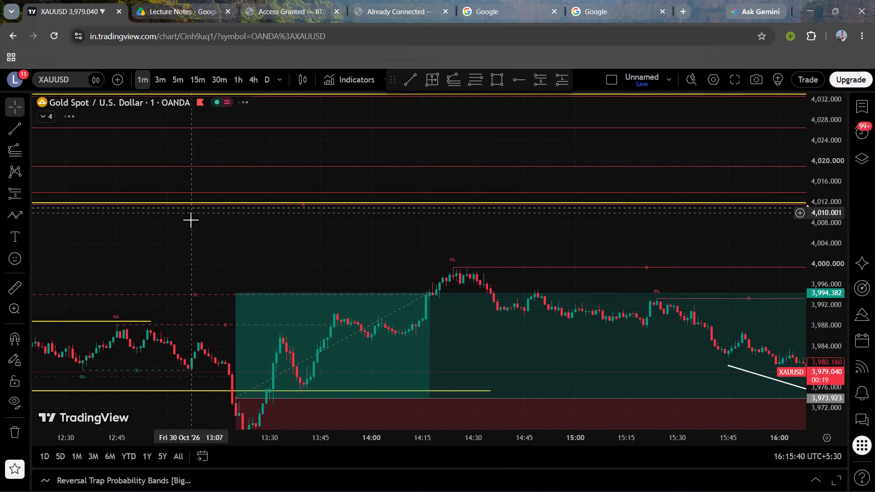
pyautogui.hscroll(3, 190, 221)
pyautogui.scroll(-5, 190, 221)
pyautogui.hscroll(-1, 190, 221)
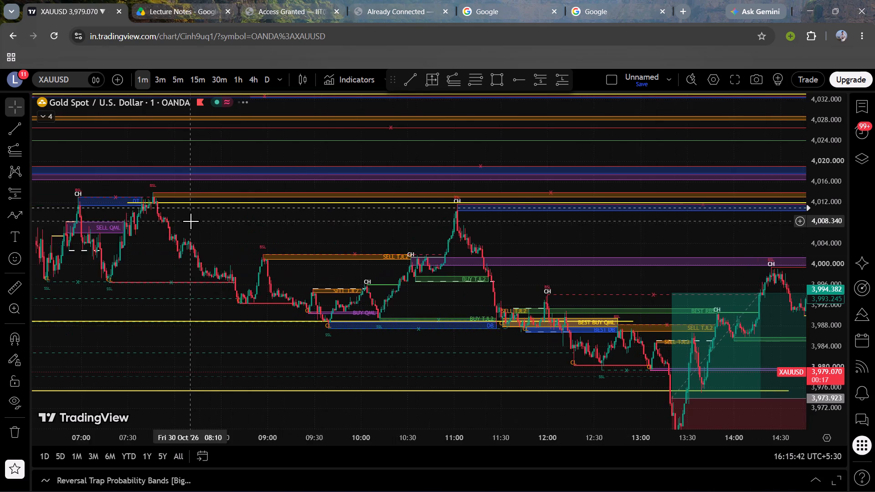
pyautogui.hscroll(-2, 190, 221)
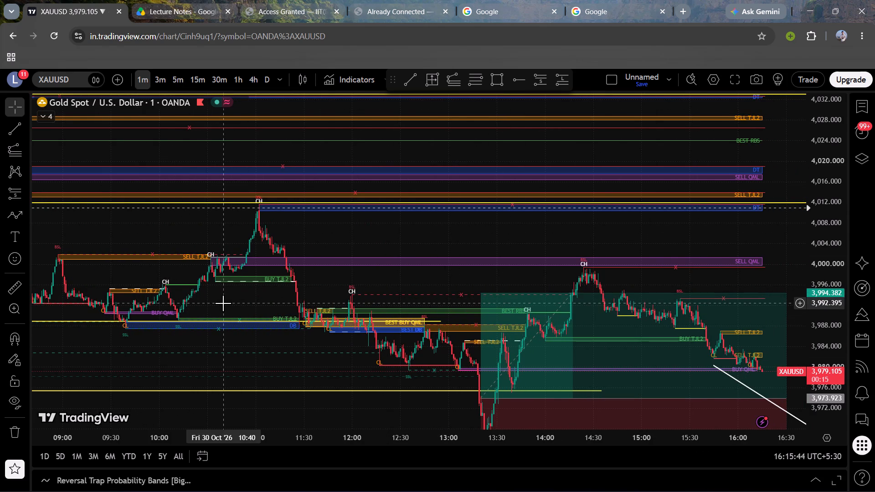
pyautogui.hscroll(3, 223, 303)
pyautogui.scroll(1, 158, 313)
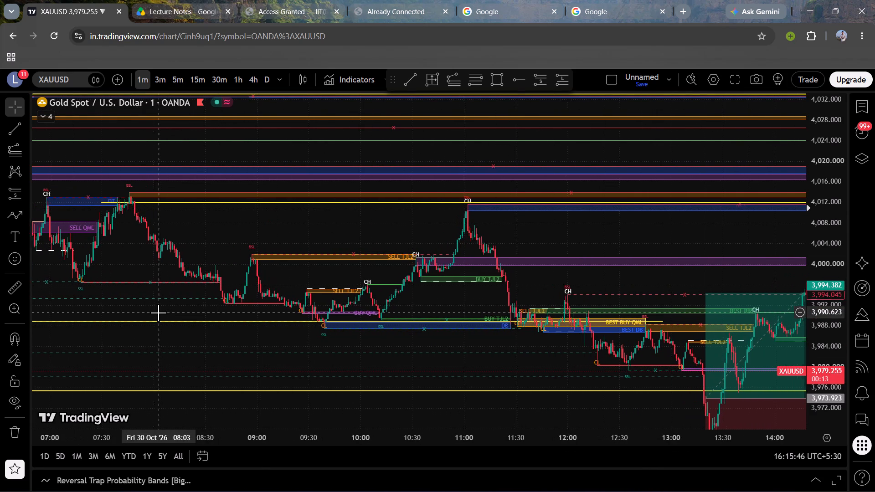
pyautogui.hscroll(4, 158, 313)
pyautogui.hscroll(-3, 158, 313)
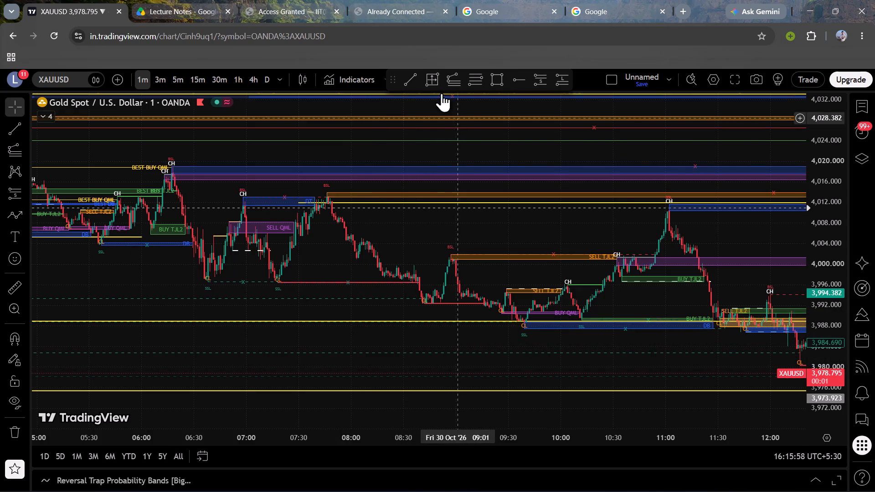
pyautogui.click(480, 78)
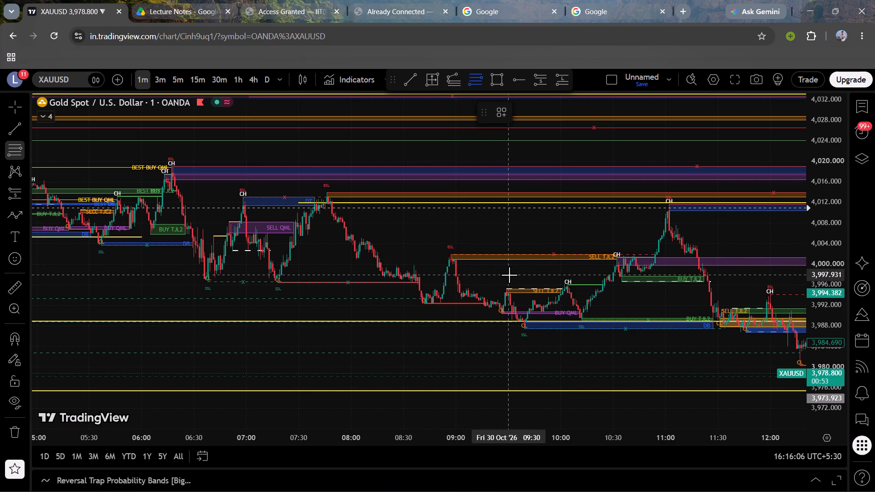
pyautogui.hscroll(-3, 509, 275)
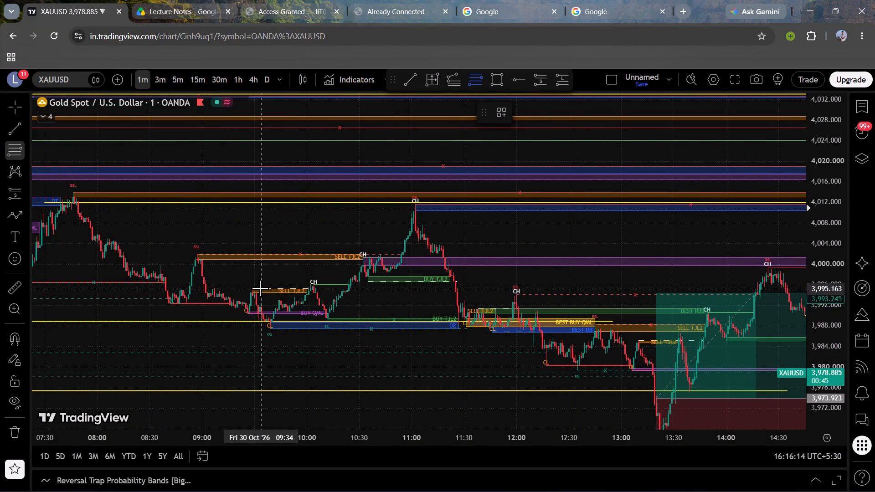
pyautogui.moveTo(243, 288); pyautogui.dragTo(306, 317)
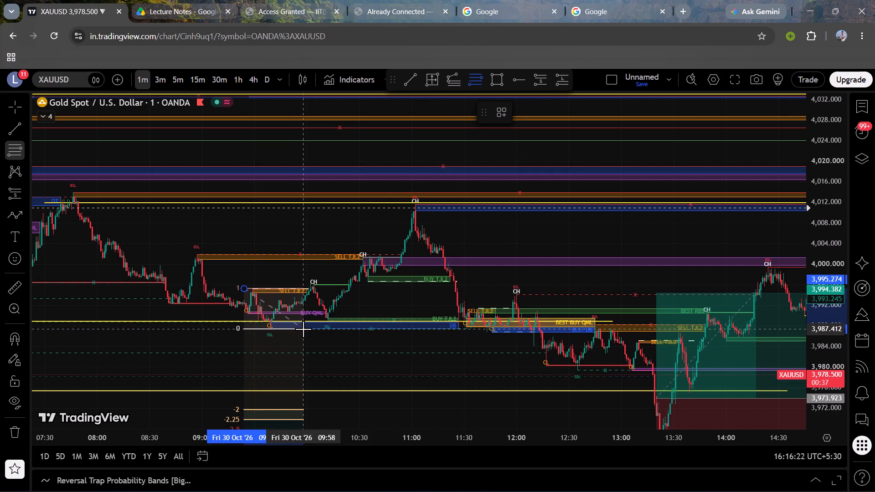
pyautogui.click(303, 329)
# Draw a rectangle zone between the Fib's -4 and -4.5 levels, about 3,955.52 to 3,952.64, from 09:24 to 18:57.
pyautogui.moveTo(340, 363); pyautogui.dragTo(344, 172)
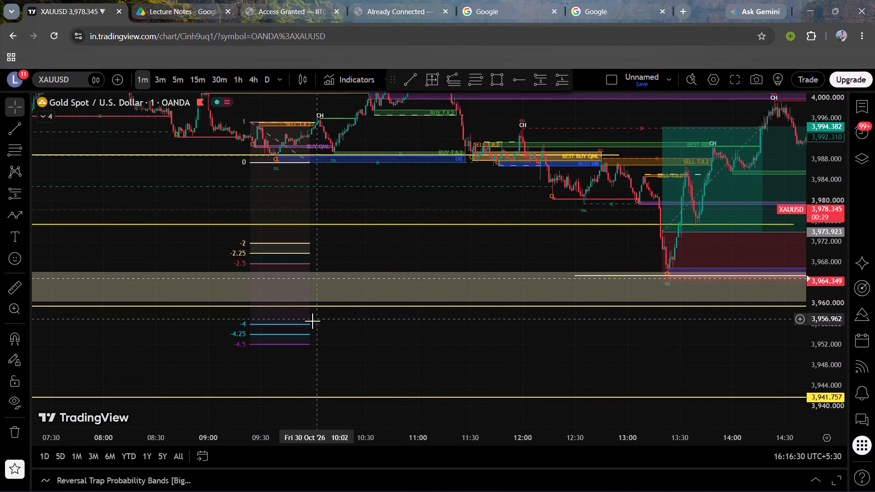
pyautogui.hscroll(-3, 307, 323)
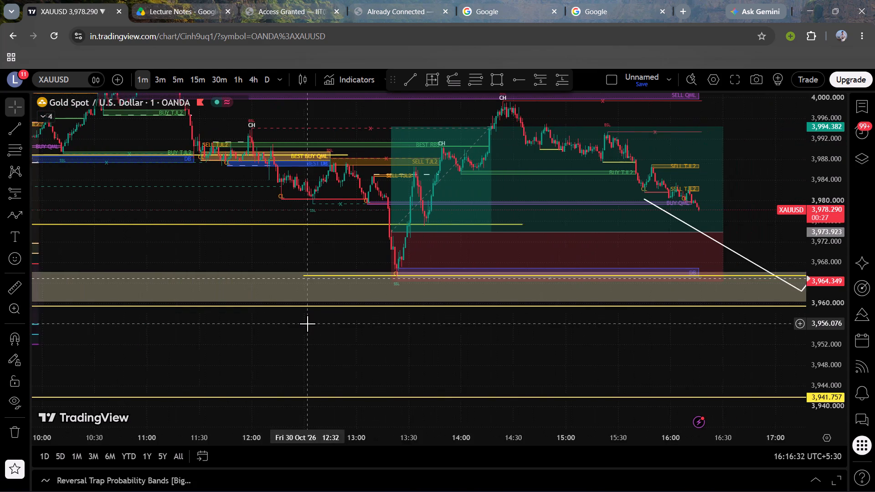
pyautogui.hscroll(3, 307, 323)
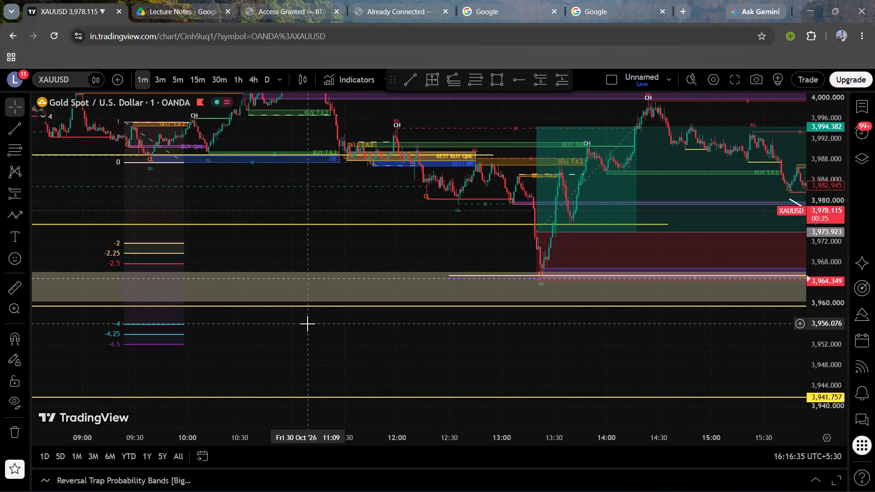
pyautogui.click(497, 74)
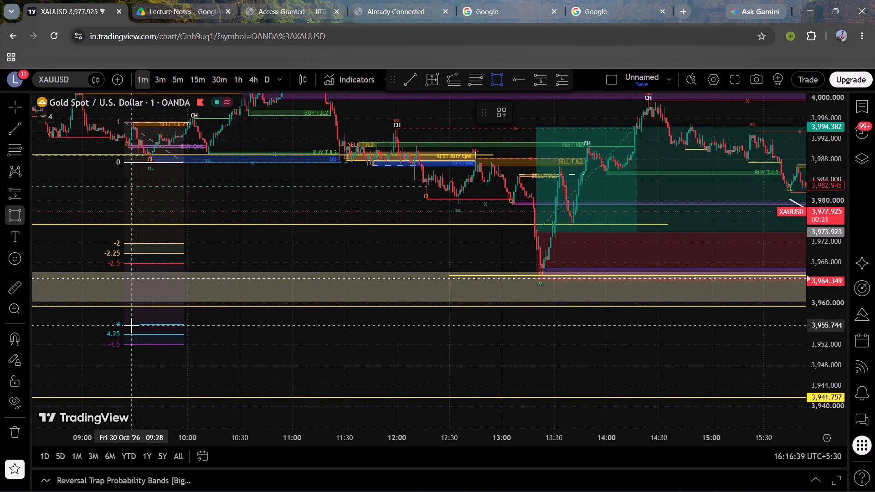
pyautogui.moveTo(124, 327); pyautogui.dragTo(321, 333)
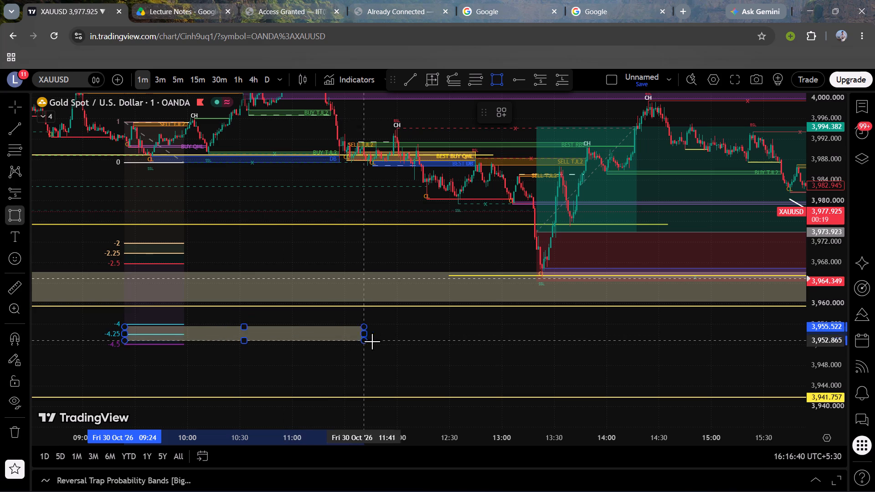
pyautogui.hscroll(-3, 373, 341)
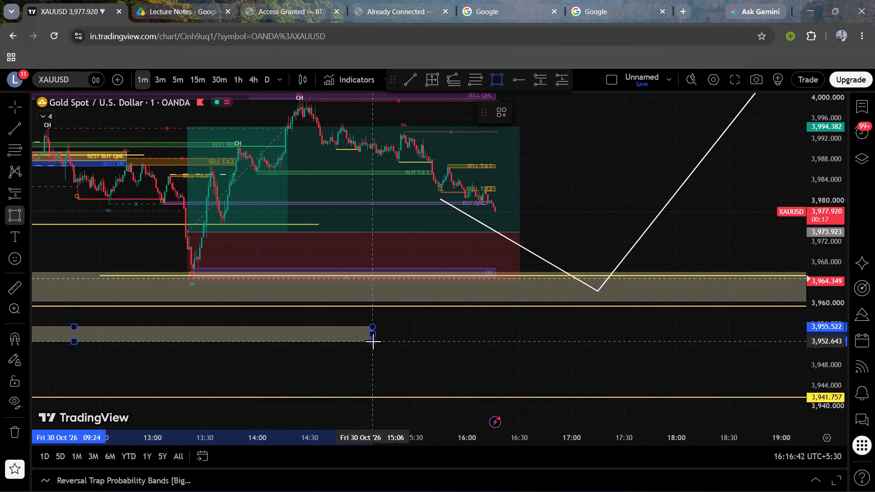
pyautogui.hscroll(-1, 373, 341)
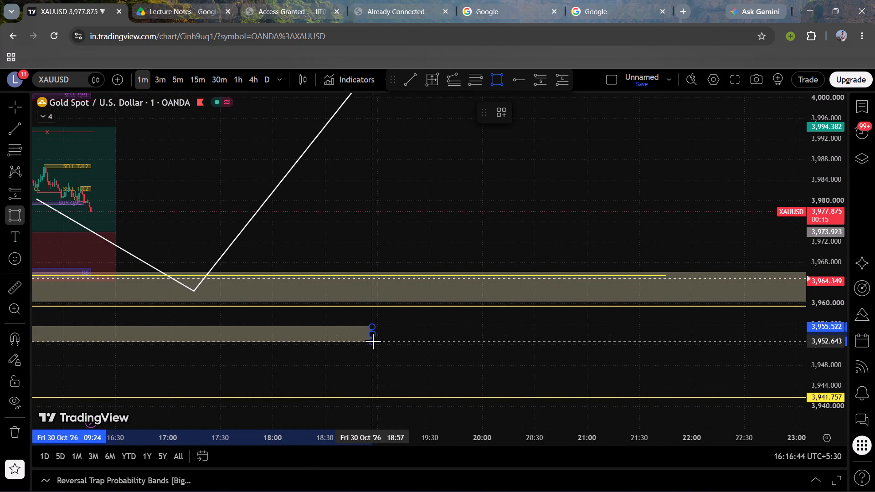
pyautogui.click(373, 341)
# Delete the Fib Retracement drawn over the 30 October 09:24 to 09:58 swing.
pyautogui.hscroll(9, 373, 341)
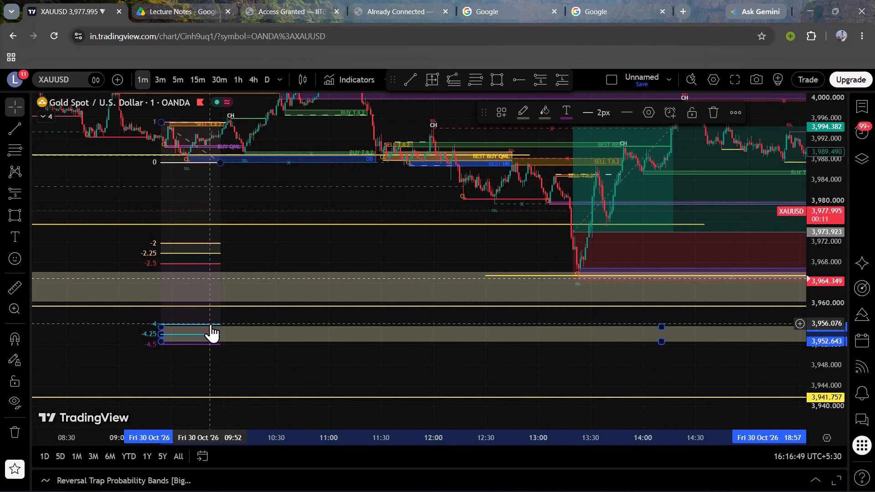
pyautogui.click(211, 324)
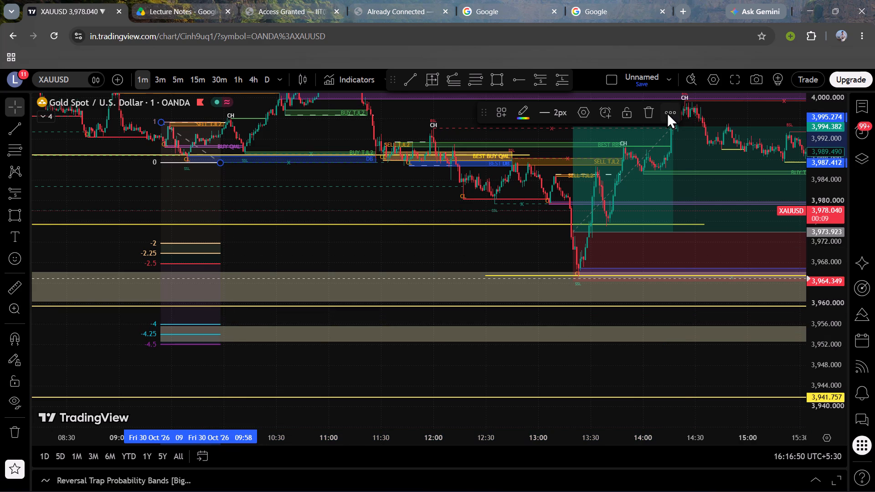
pyautogui.click(645, 112)
# Hide the RM'S JADU TONA indicator on the chart and collapse the indicator list.
pyautogui.moveTo(432, 250); pyautogui.dragTo(403, 294)
pyautogui.click(42, 115)
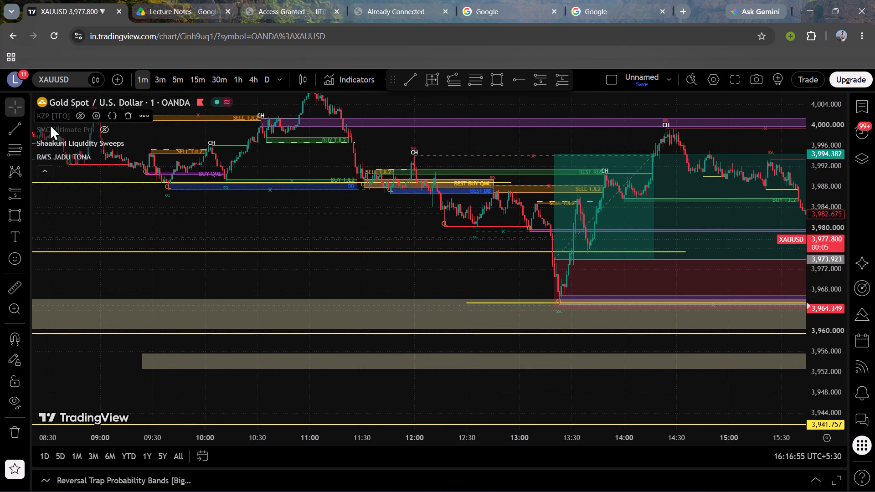
pyautogui.click(94, 155)
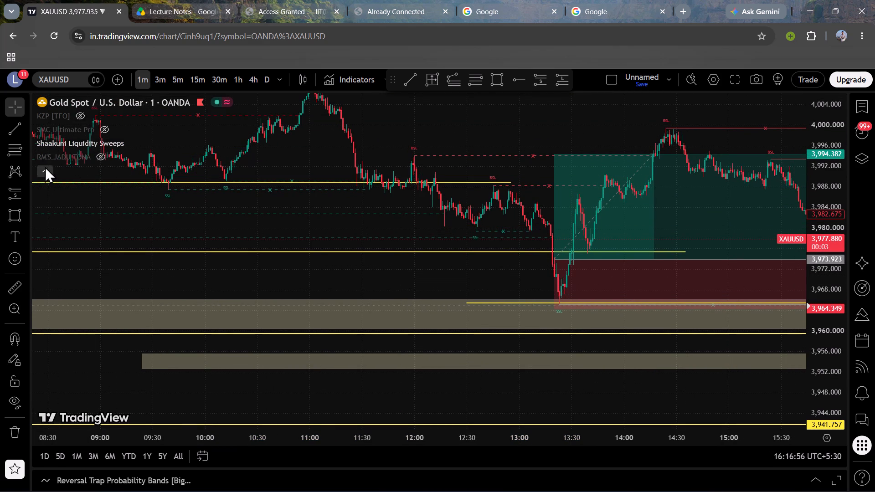
pyautogui.click(45, 166)
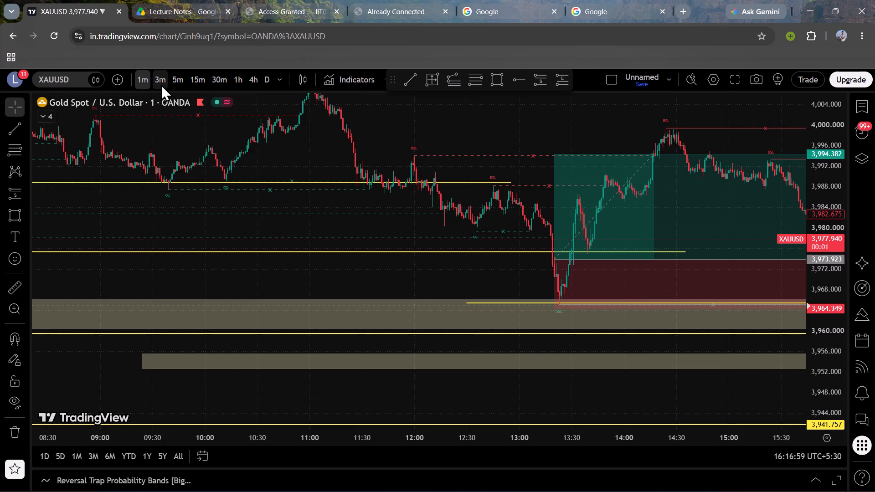
# Examine the 5-minute chart's projected path, beige zones and the yellow liquidity levels up to about 4,038.
pyautogui.click(161, 84)
pyautogui.click(174, 80)
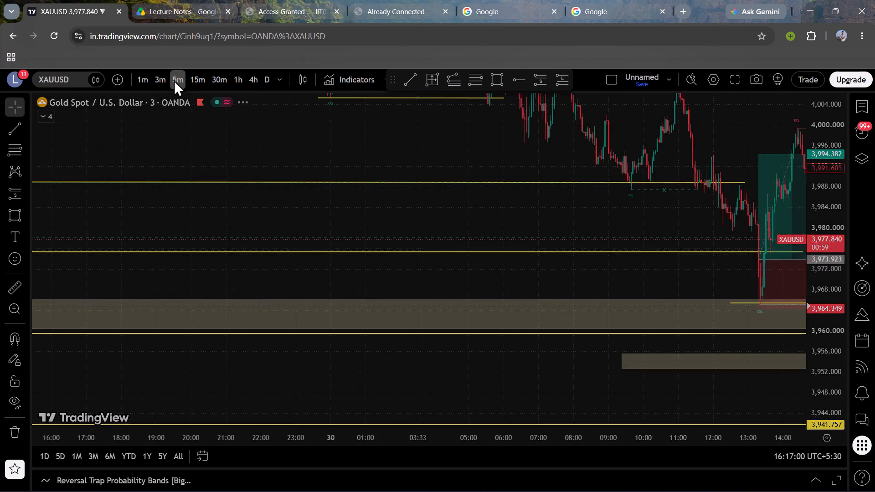
pyautogui.hscroll(-2, 258, 191)
pyautogui.scroll(2, 258, 191)
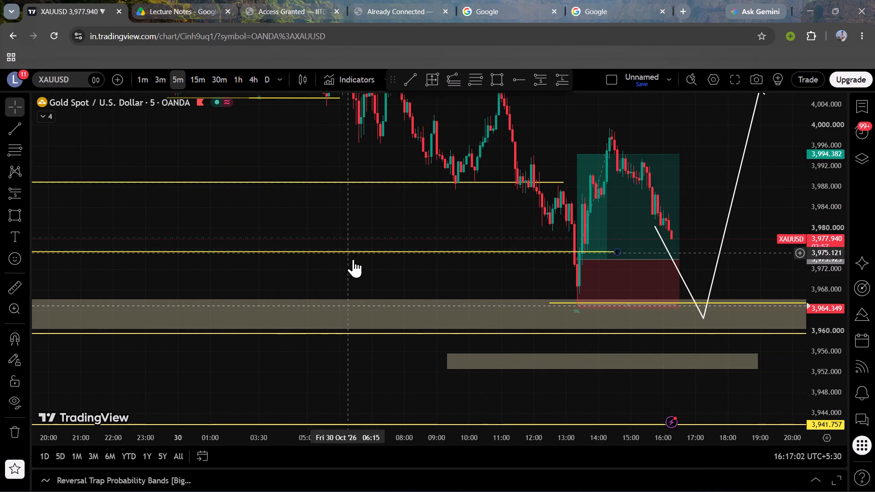
pyautogui.moveTo(353, 259); pyautogui.dragTo(119, 300)
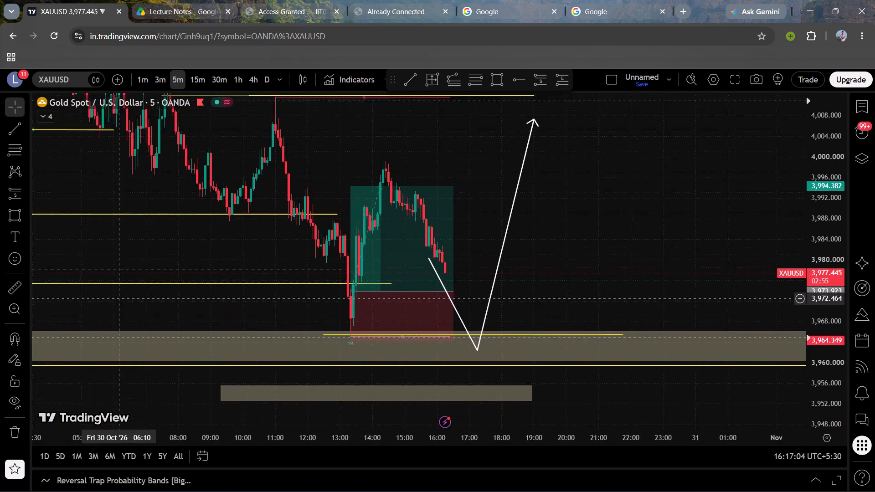
pyautogui.moveTo(119, 300); pyautogui.dragTo(160, 339)
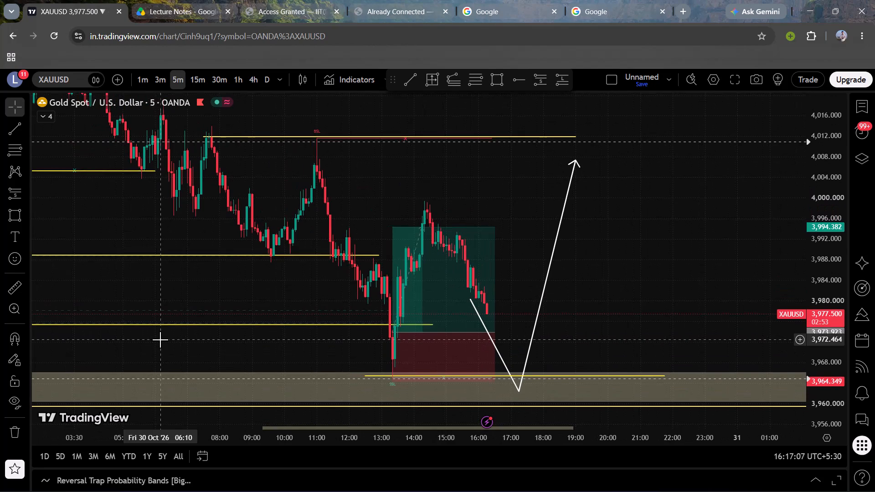
pyautogui.moveTo(160, 339); pyautogui.dragTo(294, 474)
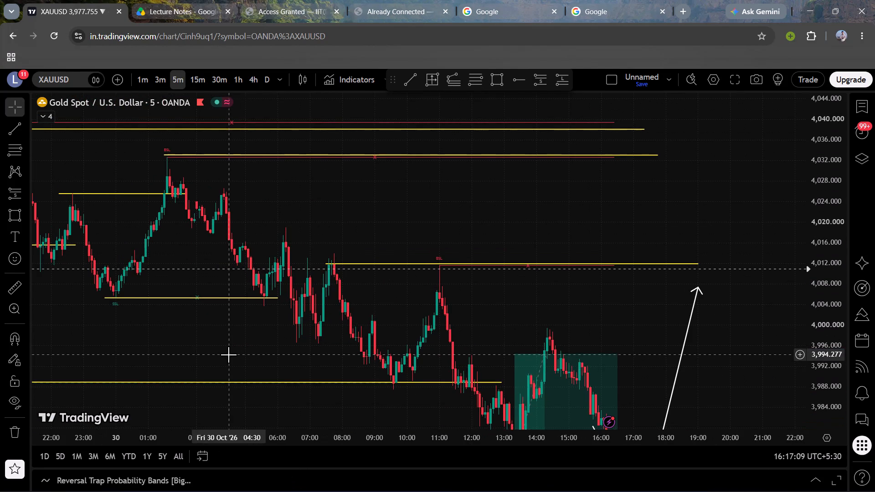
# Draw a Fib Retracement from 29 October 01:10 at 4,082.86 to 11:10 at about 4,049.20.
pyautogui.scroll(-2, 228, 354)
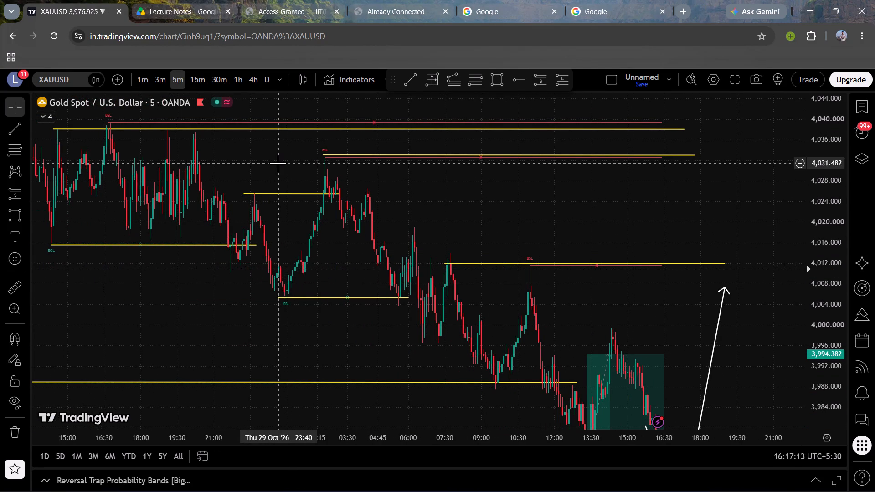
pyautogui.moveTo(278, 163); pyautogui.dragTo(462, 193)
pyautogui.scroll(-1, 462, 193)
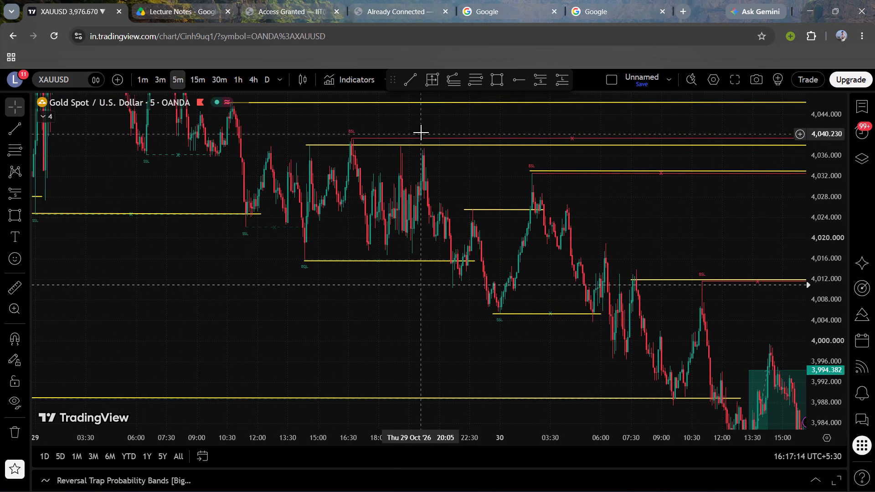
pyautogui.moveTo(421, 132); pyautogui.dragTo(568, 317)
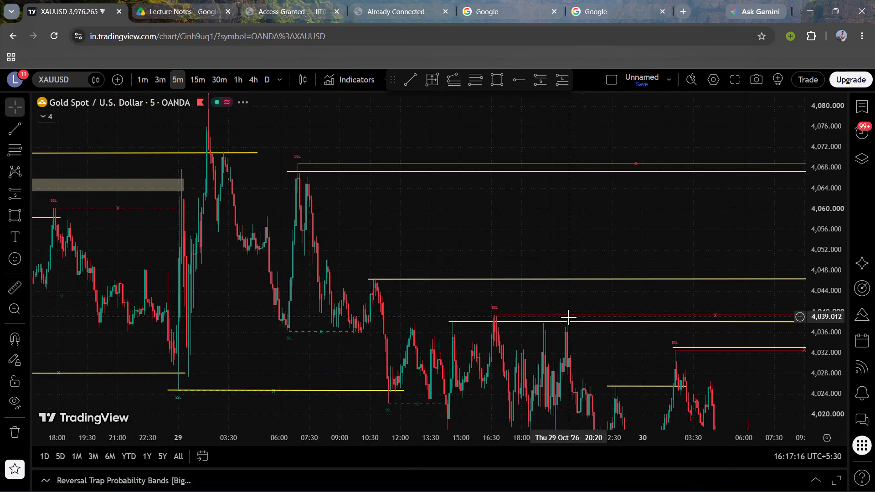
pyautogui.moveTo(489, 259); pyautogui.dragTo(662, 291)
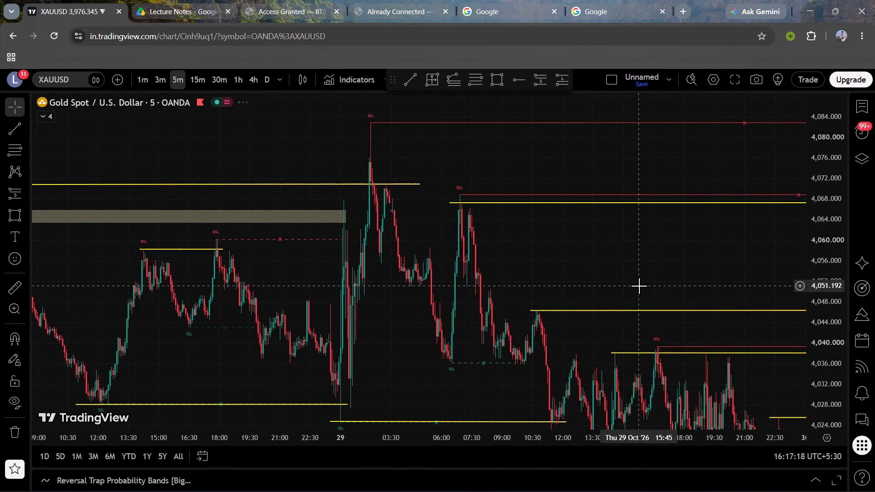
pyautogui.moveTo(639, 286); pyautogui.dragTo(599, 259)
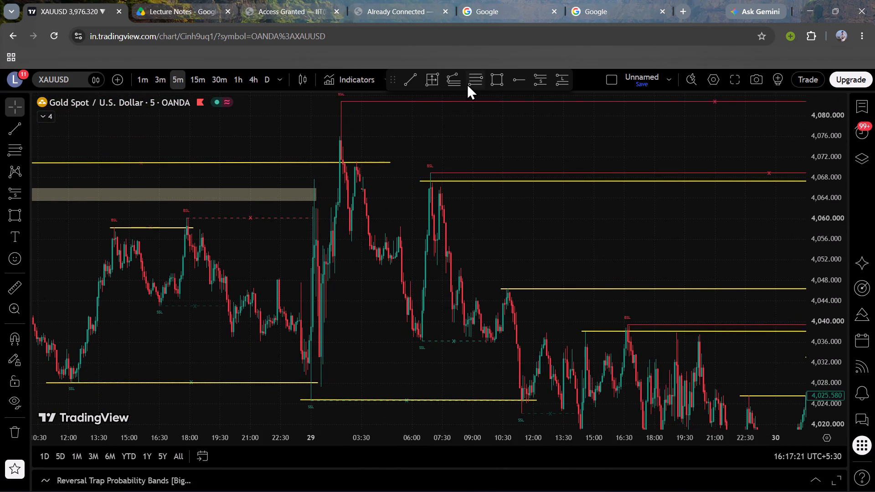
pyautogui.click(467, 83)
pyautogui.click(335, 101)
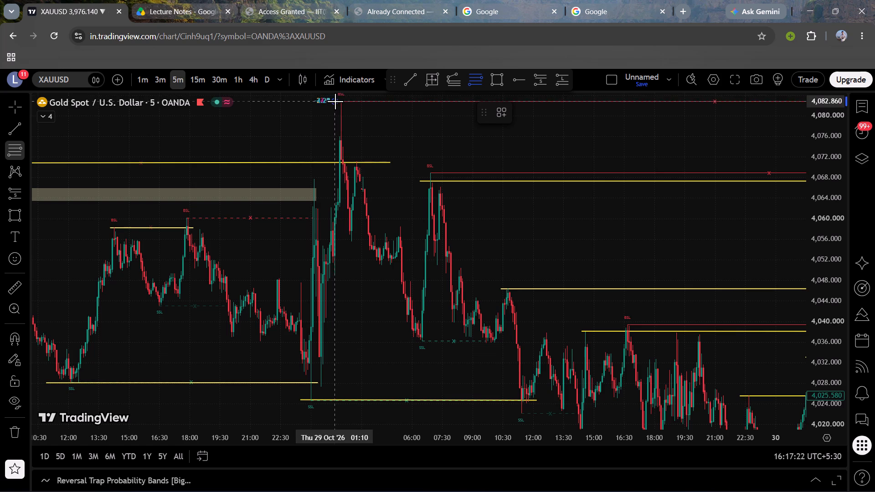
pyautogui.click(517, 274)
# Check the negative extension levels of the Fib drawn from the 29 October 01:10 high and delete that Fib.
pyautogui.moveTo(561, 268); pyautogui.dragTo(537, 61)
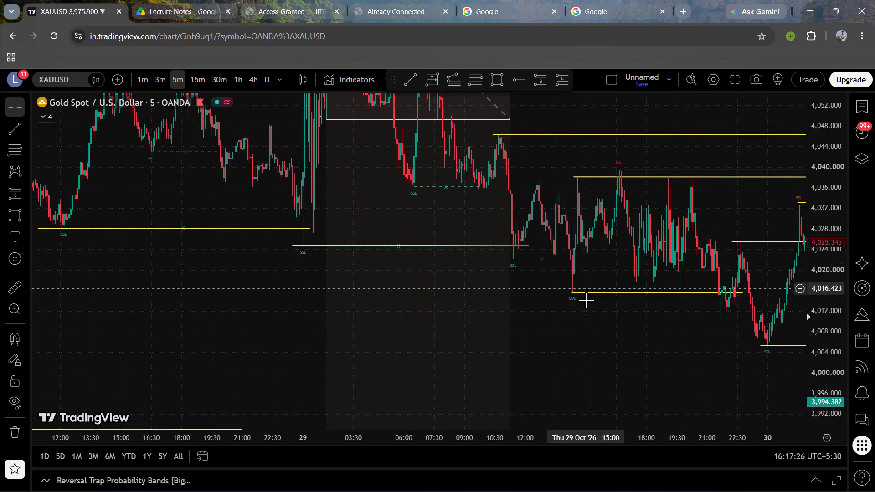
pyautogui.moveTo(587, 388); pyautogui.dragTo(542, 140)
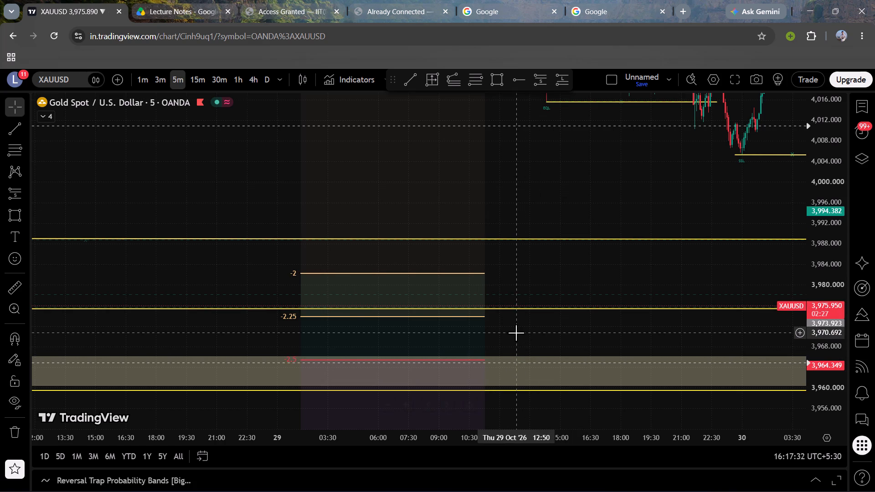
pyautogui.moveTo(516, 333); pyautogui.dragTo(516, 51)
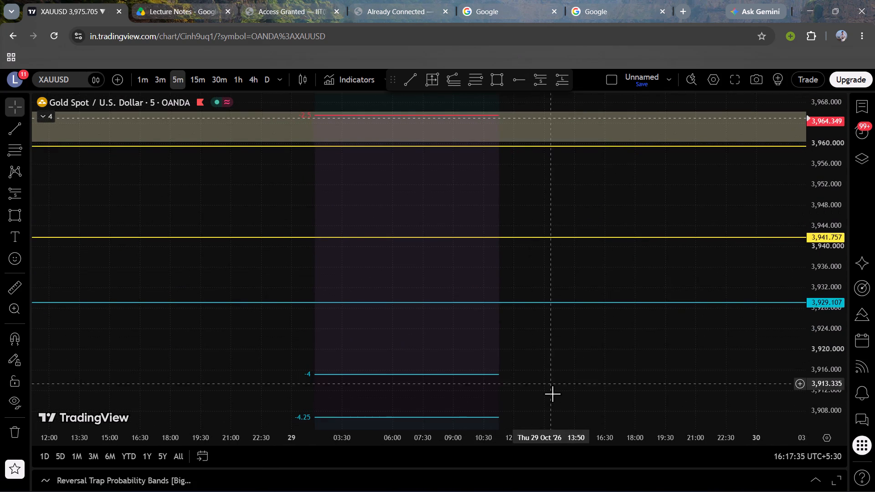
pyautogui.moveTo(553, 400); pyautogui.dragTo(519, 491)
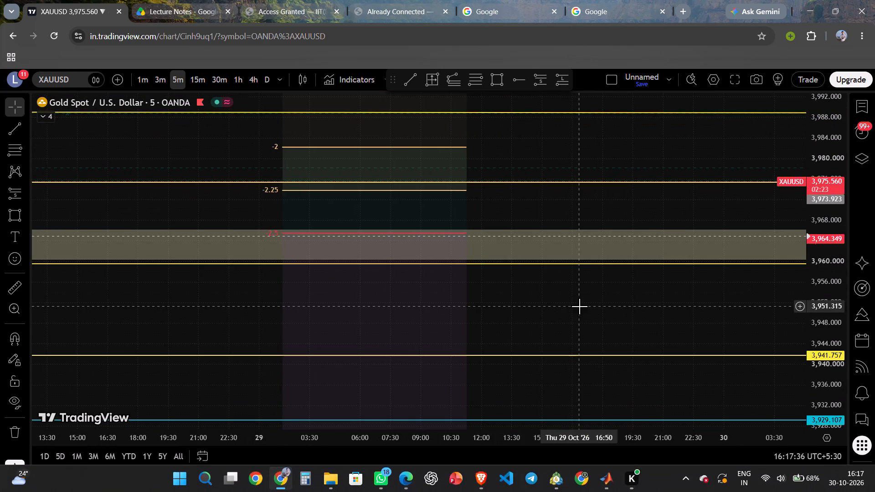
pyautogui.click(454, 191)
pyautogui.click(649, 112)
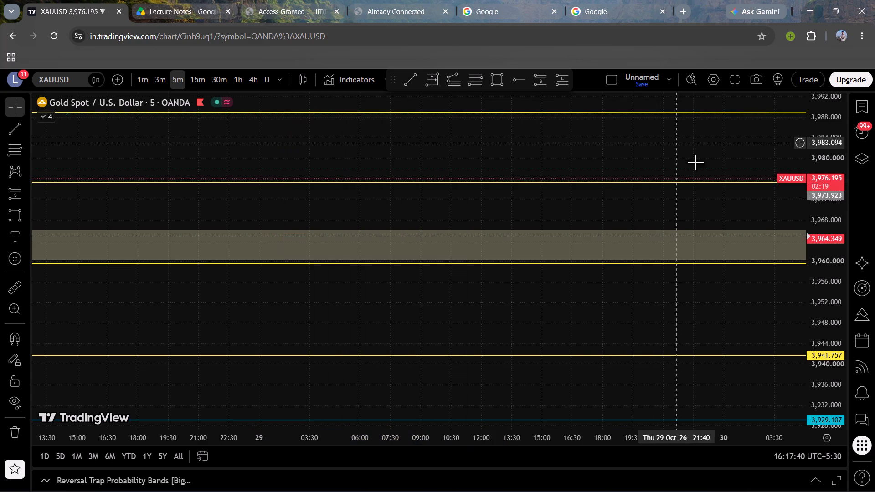
# Draw a small Fib Retracement on 29 October from about 3,980.89 at 06:20 to 3,978.71 at 07:20.
pyautogui.scroll(-5, 828, 277)
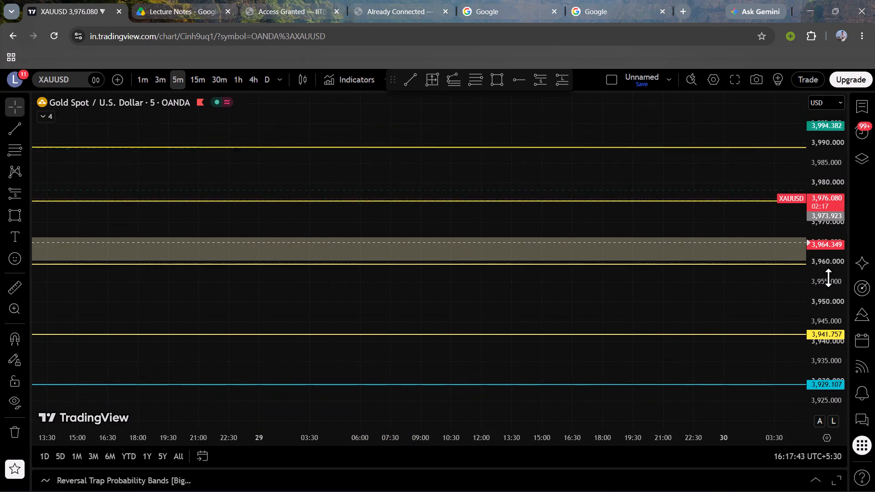
pyautogui.click(469, 77)
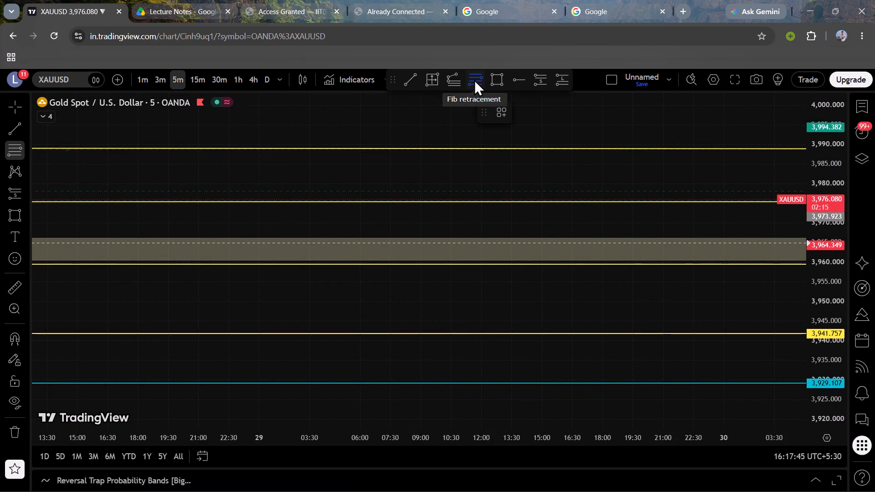
pyautogui.moveTo(366, 180); pyautogui.dragTo(387, 189)
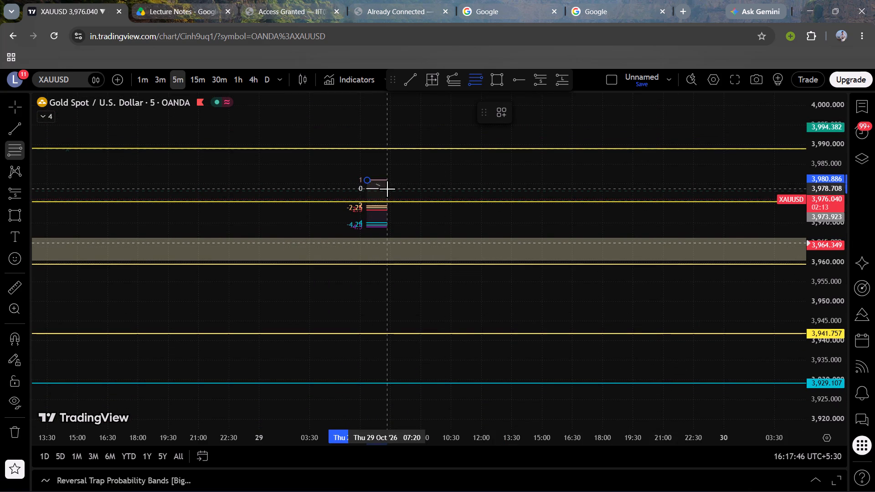
pyautogui.click(387, 189)
# Apply the default style template to the small Fib Retracement.
pyautogui.click(582, 110)
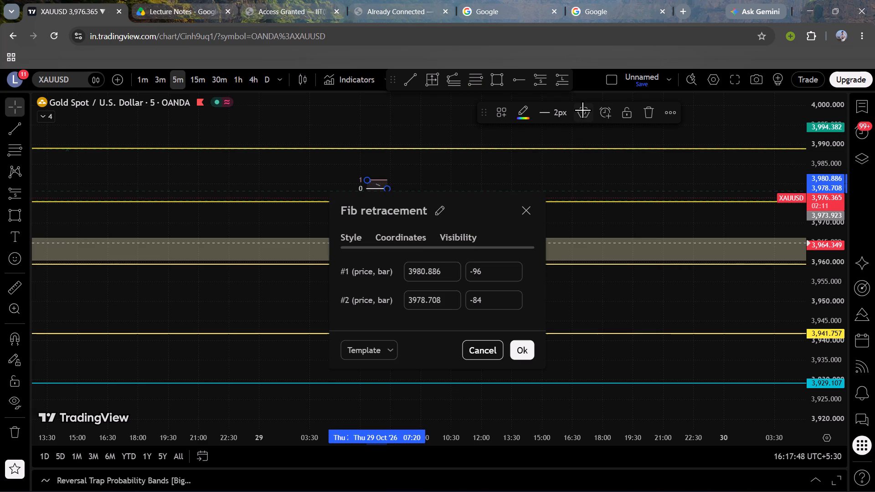
pyautogui.click(453, 185)
pyautogui.click(383, 187)
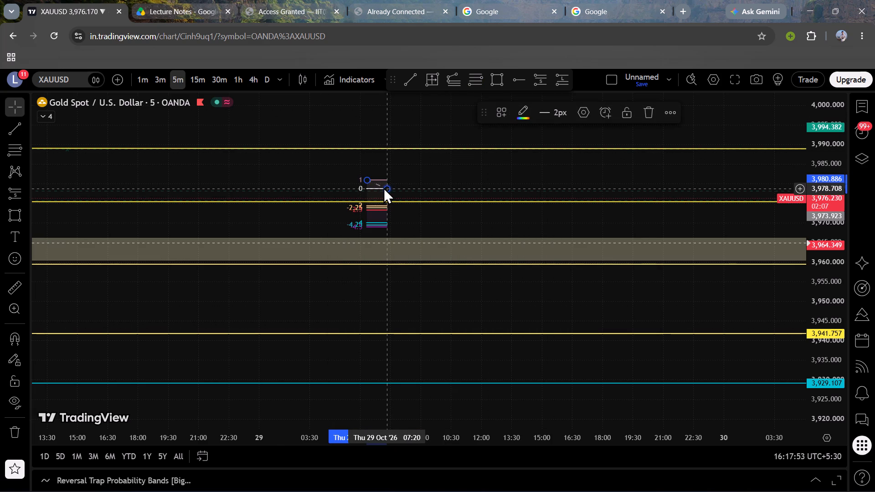
pyautogui.click(582, 114)
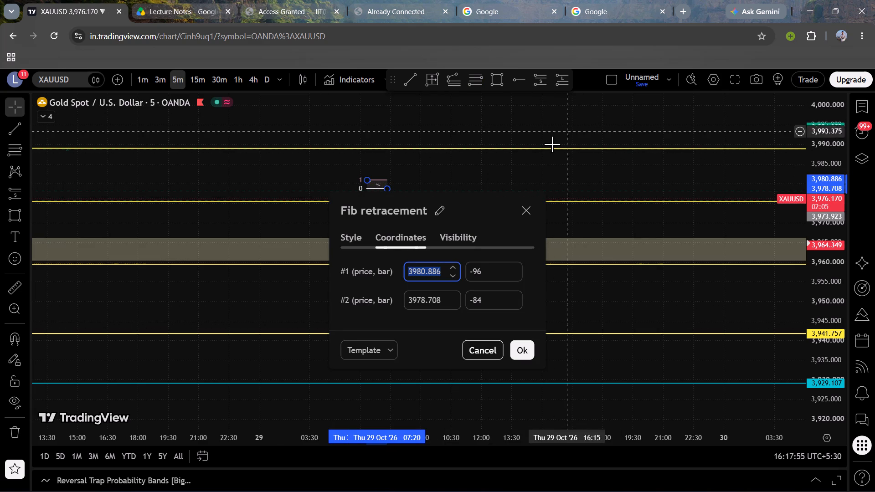
pyautogui.click(357, 240)
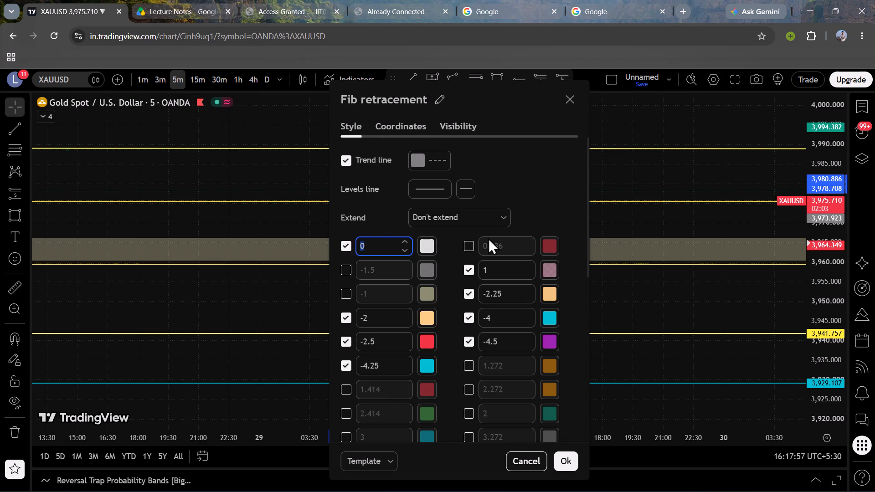
pyautogui.click(358, 462)
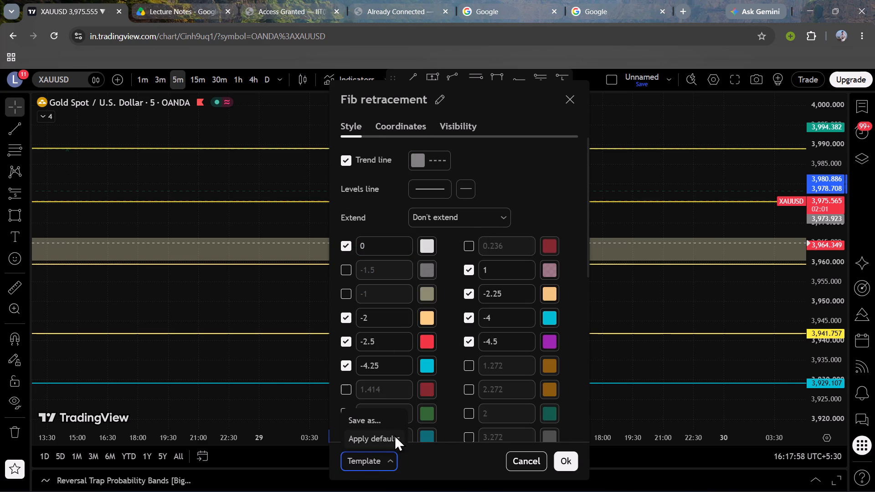
pyautogui.click(394, 435)
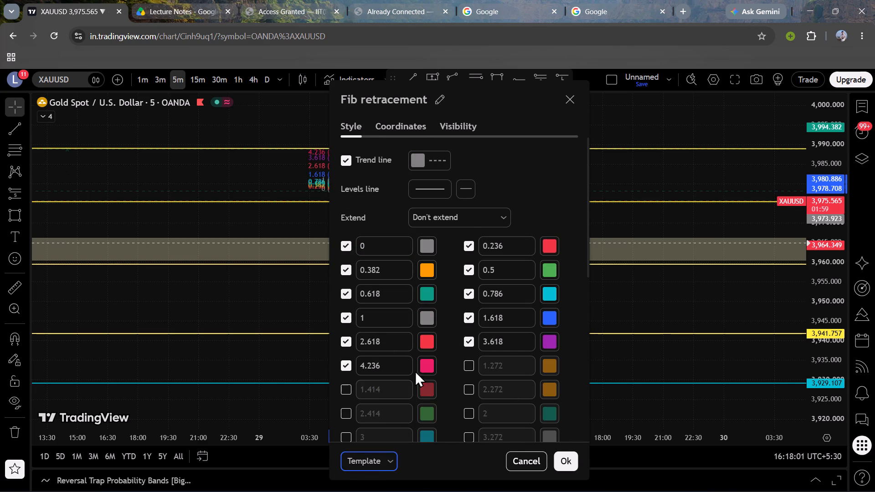
# Turn off the 4.236, 0.618, 0.236 and 3.618 levels of the Fib Retracement, keeping 2.618 and 0.786 on.
pyautogui.click(352, 364)
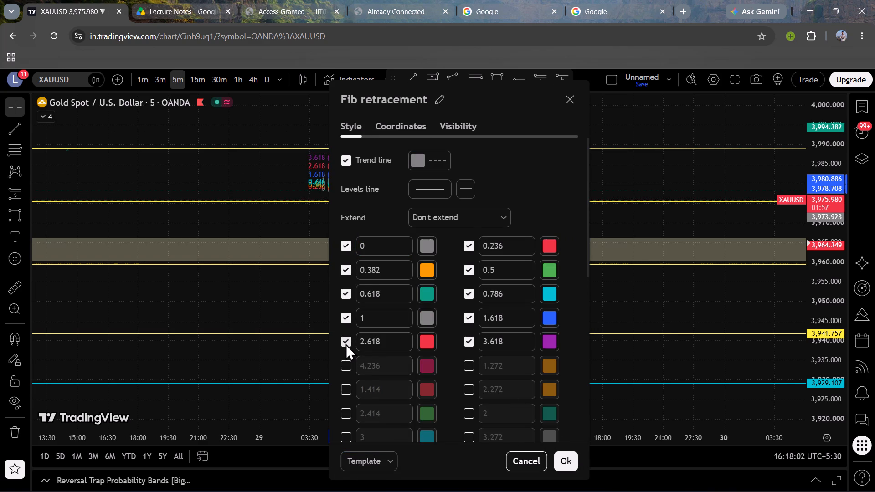
pyautogui.click(345, 343)
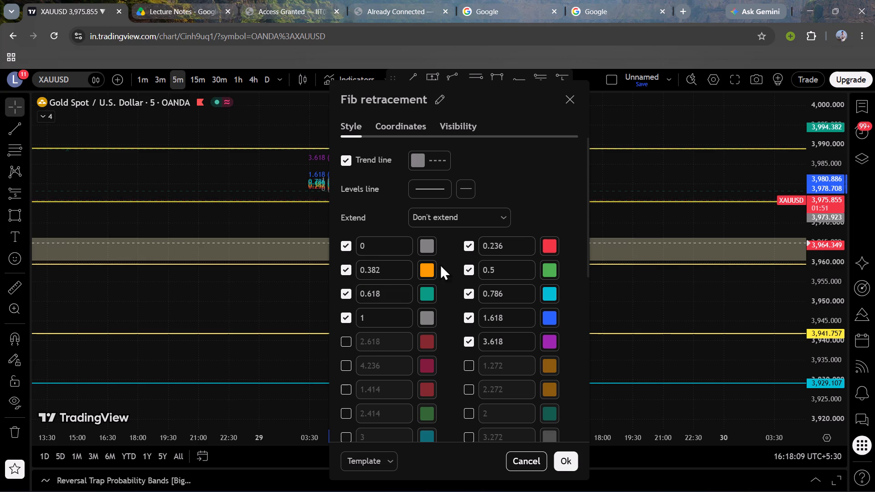
pyautogui.click(344, 345)
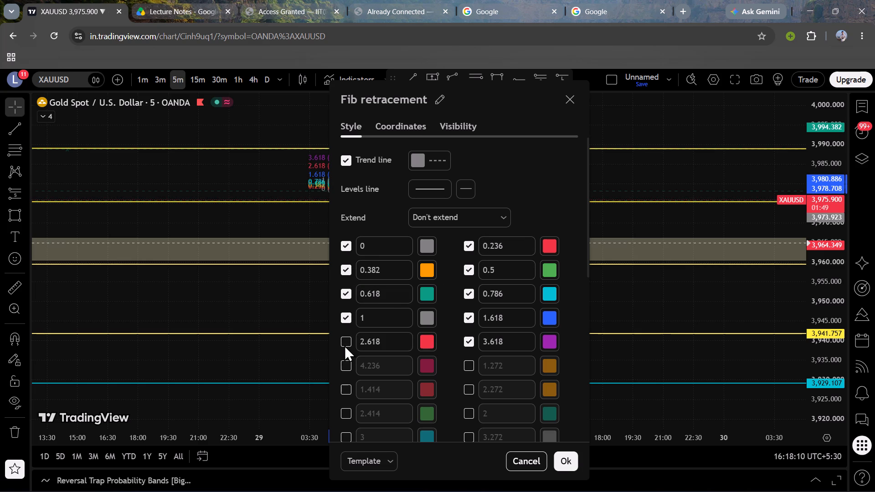
pyautogui.click(470, 292)
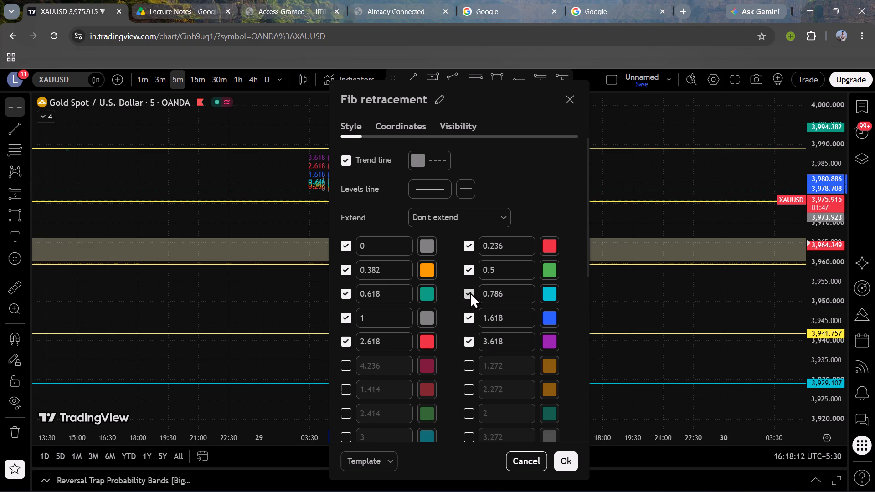
pyautogui.click(470, 292)
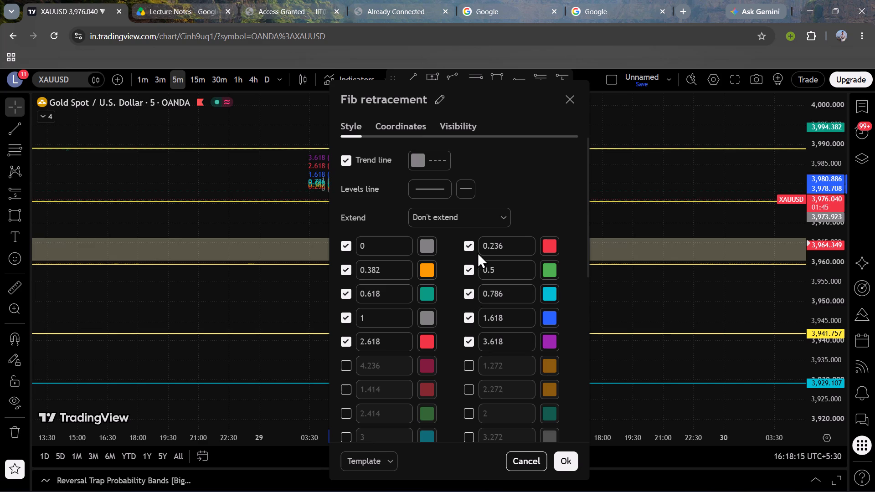
pyautogui.click(350, 296)
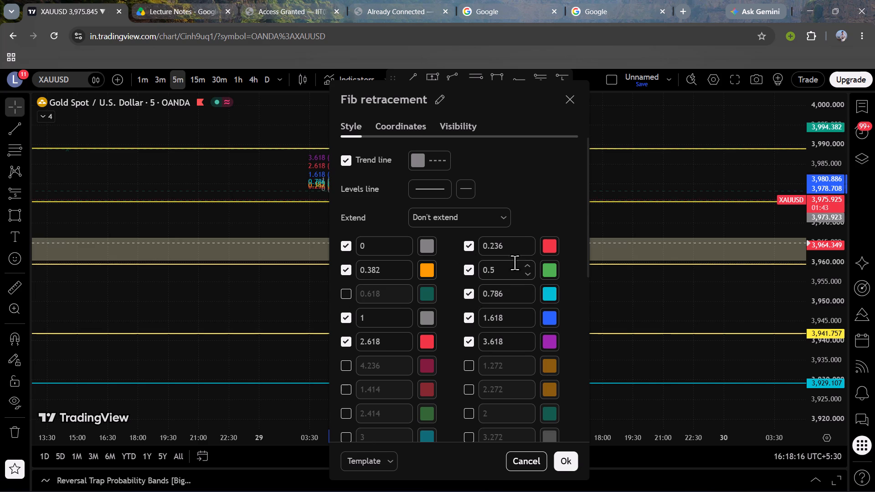
pyautogui.click(465, 242)
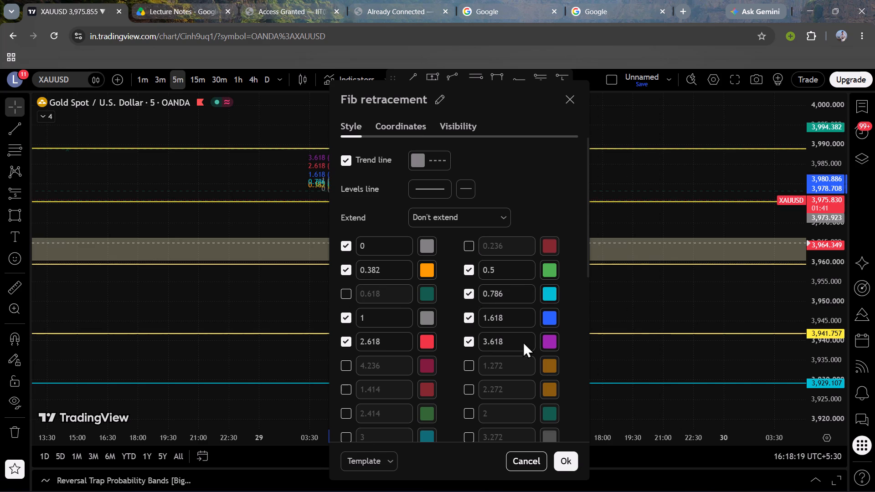
pyautogui.click(470, 346)
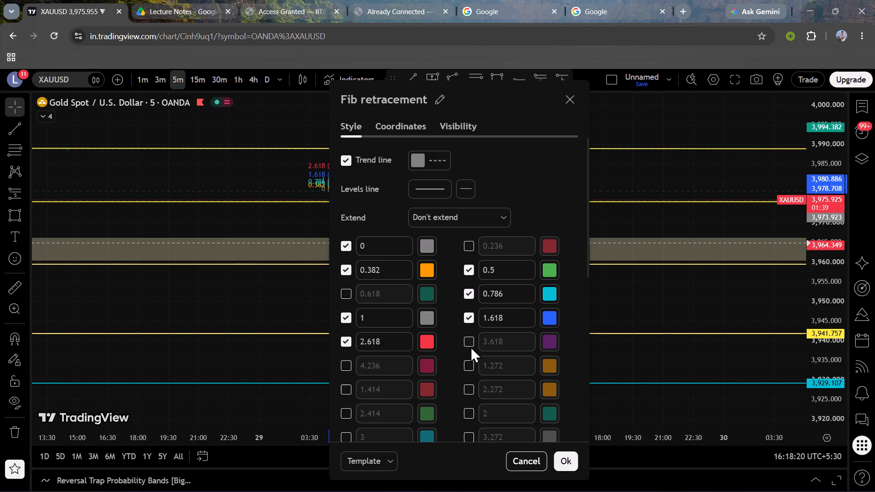
pyautogui.click(242, 318)
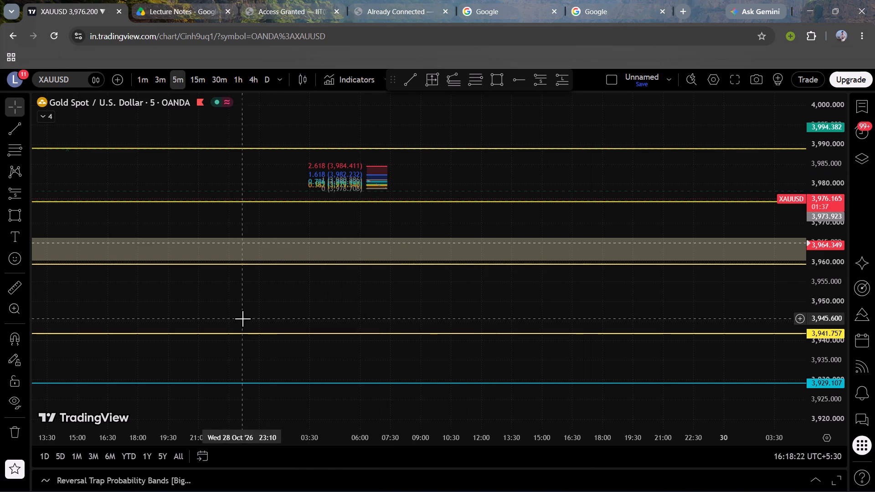
# Lower the background opacity of the Fib Retracement in its style settings.
pyautogui.click(390, 166)
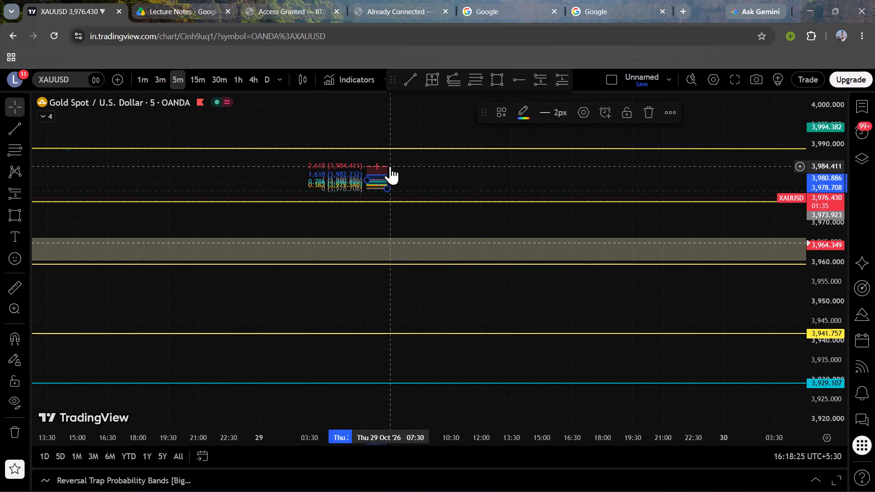
pyautogui.click(583, 109)
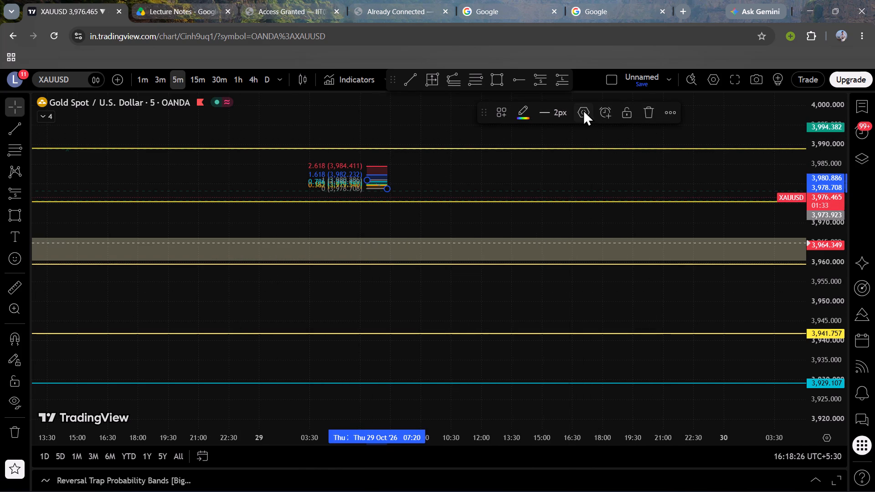
pyautogui.scroll(-4, 417, 301)
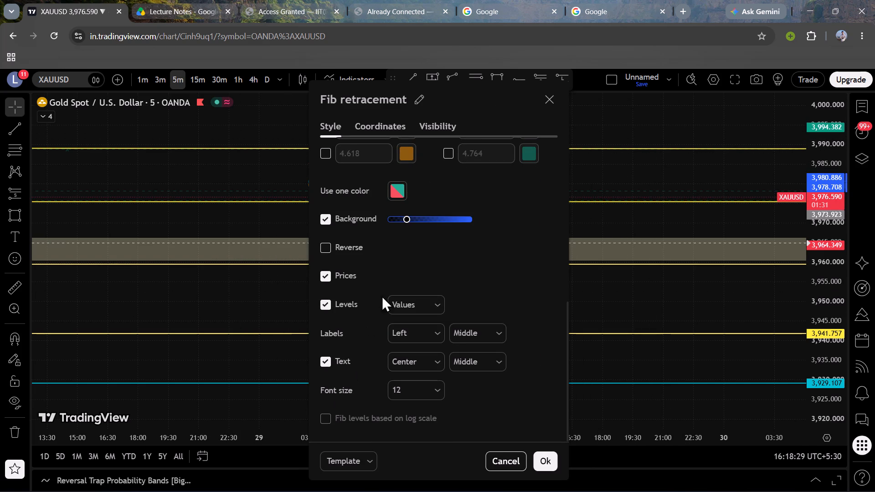
pyautogui.click(398, 218)
pyautogui.scroll(3, 398, 218)
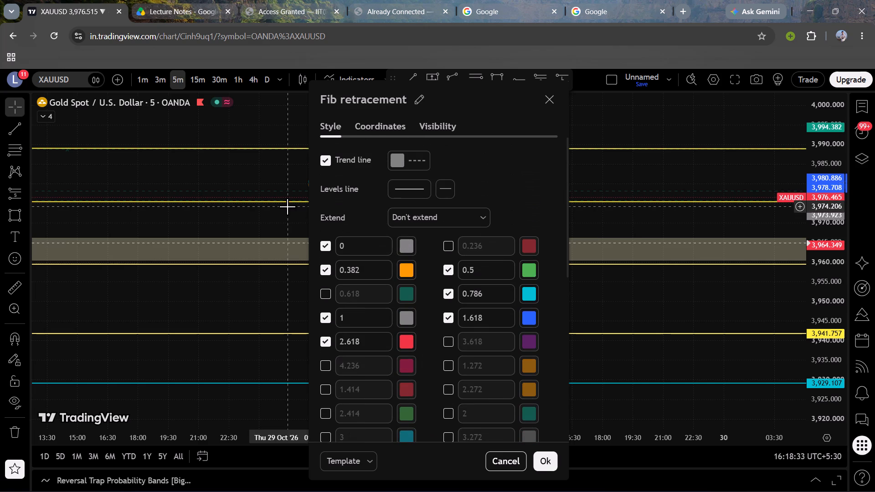
# Stretch the Fib Retracement's 0-level end point to about 3,935.00 at 29 October 13:10.
pyautogui.hscroll(-2, 287, 206)
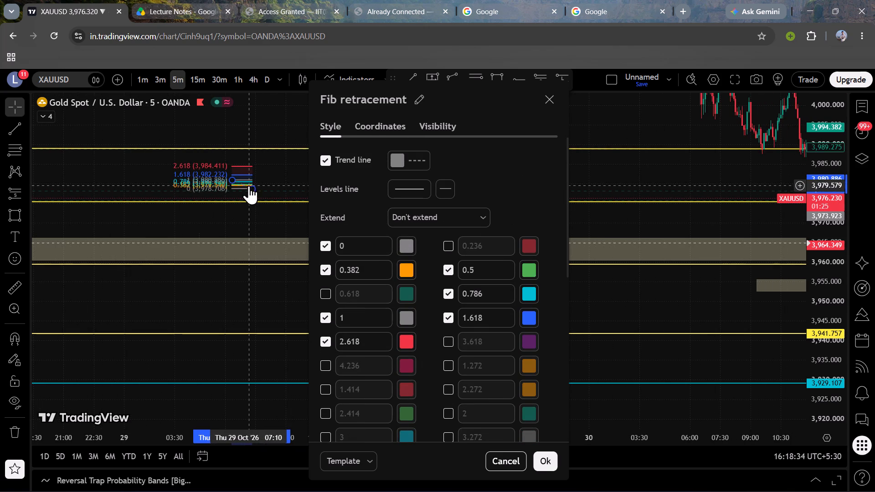
pyautogui.moveTo(250, 185); pyautogui.dragTo(371, 360)
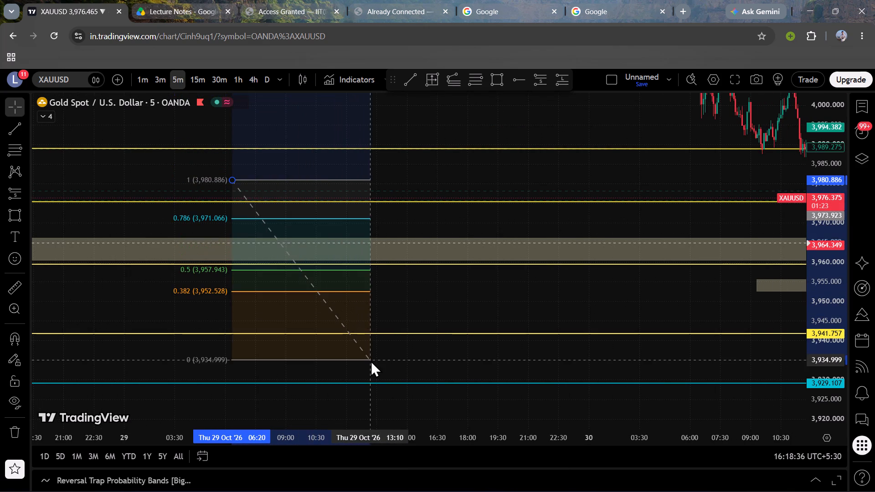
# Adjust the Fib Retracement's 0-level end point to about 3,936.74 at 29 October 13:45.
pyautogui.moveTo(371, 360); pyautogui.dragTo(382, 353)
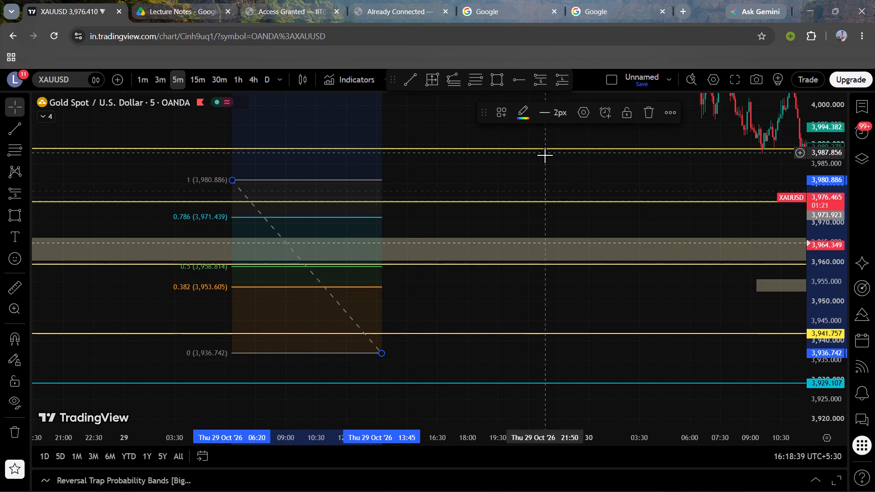
# Delete the Fib Retracement standing in the empty area below the 29 October candles.
pyautogui.moveTo(532, 163); pyautogui.dragTo(597, 281)
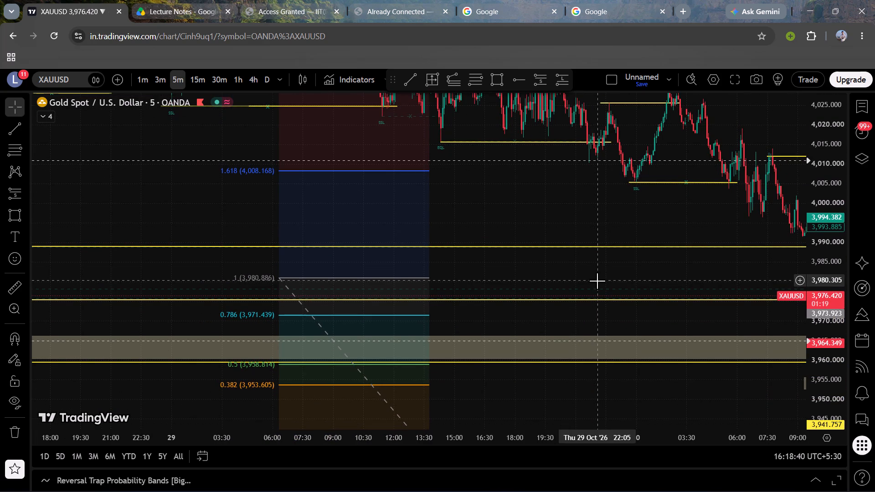
pyautogui.scroll(-4, 809, 283)
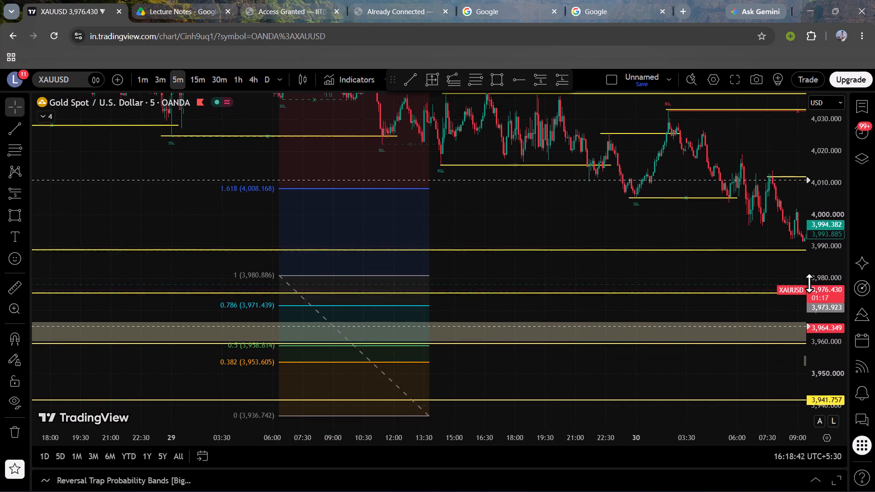
pyautogui.click(415, 190)
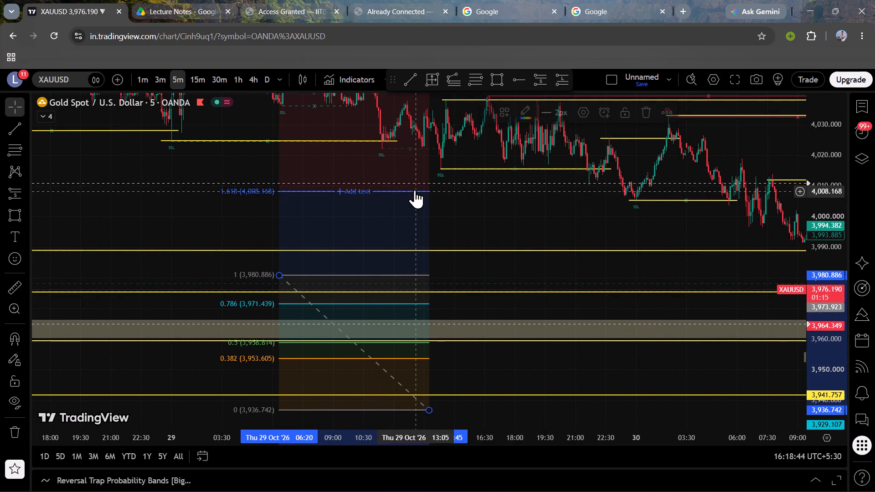
pyautogui.click(648, 108)
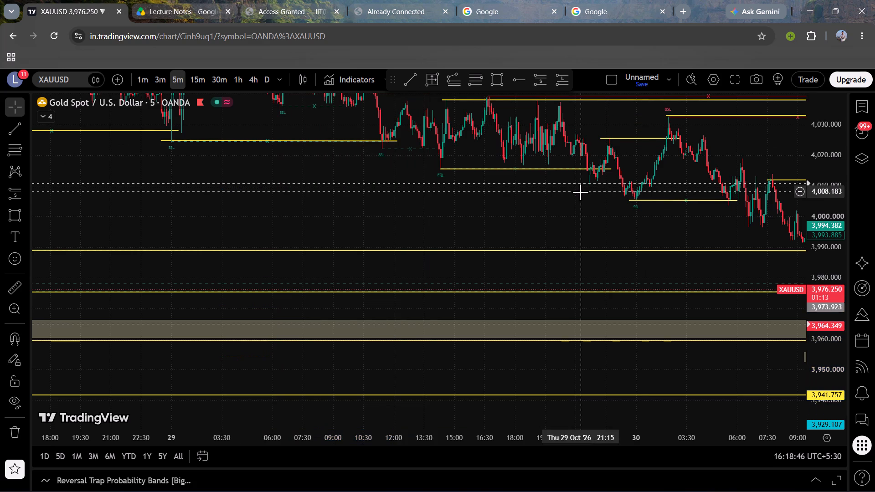
# Draw a Fib Retracement from the swing low at about 4,005.39 on 29 October 23:35 to about 4,033.11 at 30 October 10:45.
pyautogui.hscroll(-4, 580, 192)
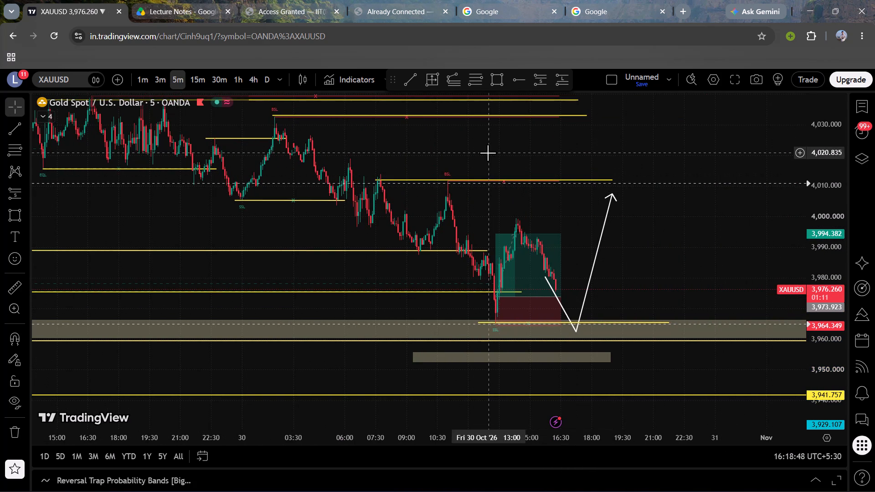
pyautogui.moveTo(488, 153); pyautogui.dragTo(526, 203)
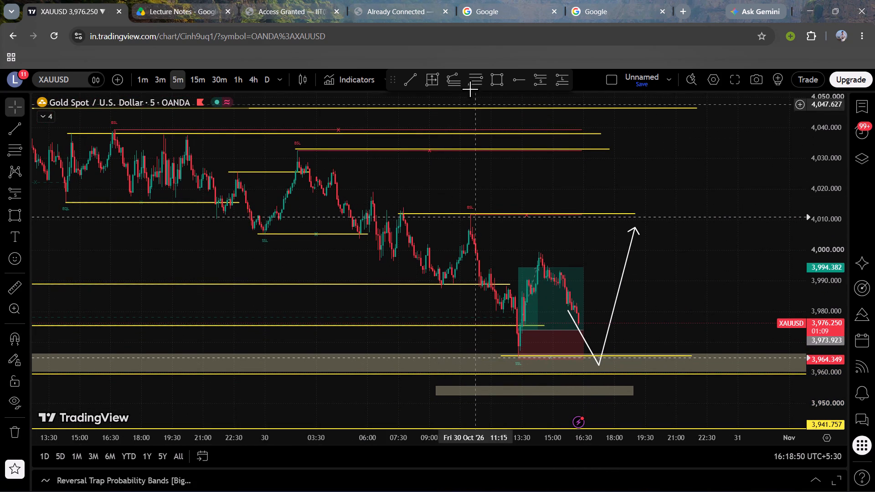
pyautogui.click(472, 77)
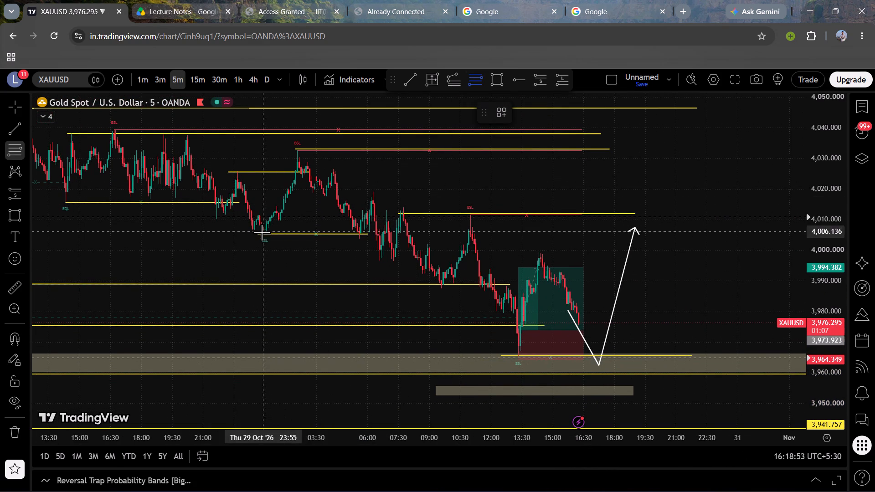
pyautogui.moveTo(256, 234); pyautogui.dragTo(466, 149)
pyautogui.click(466, 149)
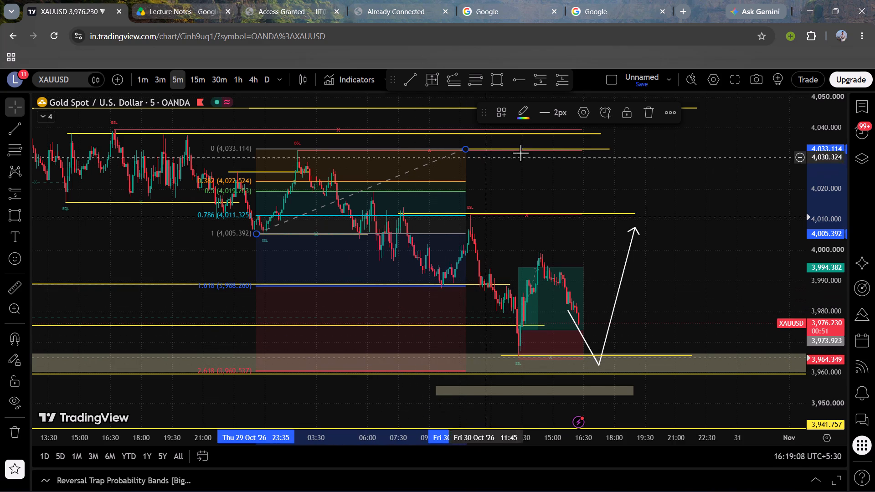
# Recolour the Fib Retracement's 2.618 level white and its 1.618 level pale yellow in the style settings.
pyautogui.click(583, 104)
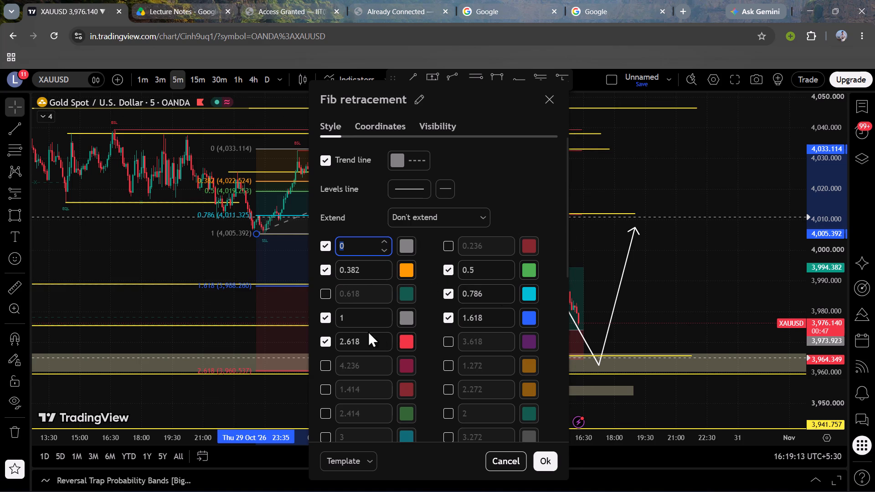
pyautogui.click(400, 342)
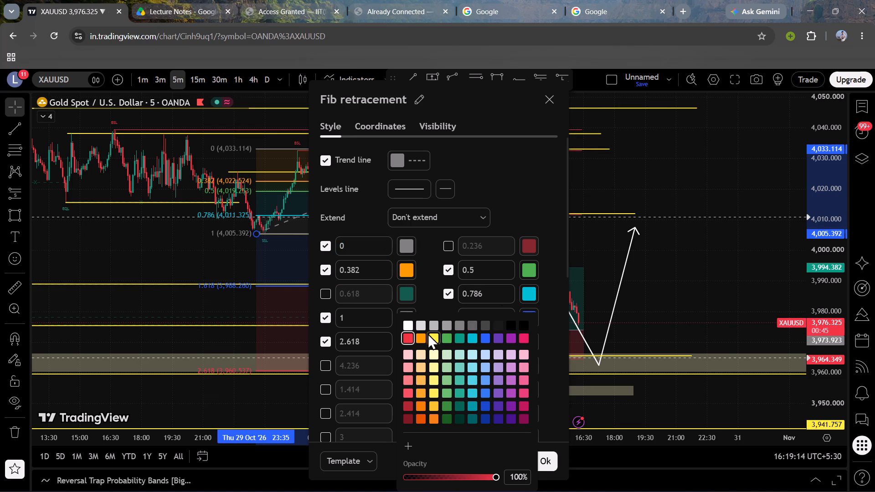
pyautogui.click(419, 326)
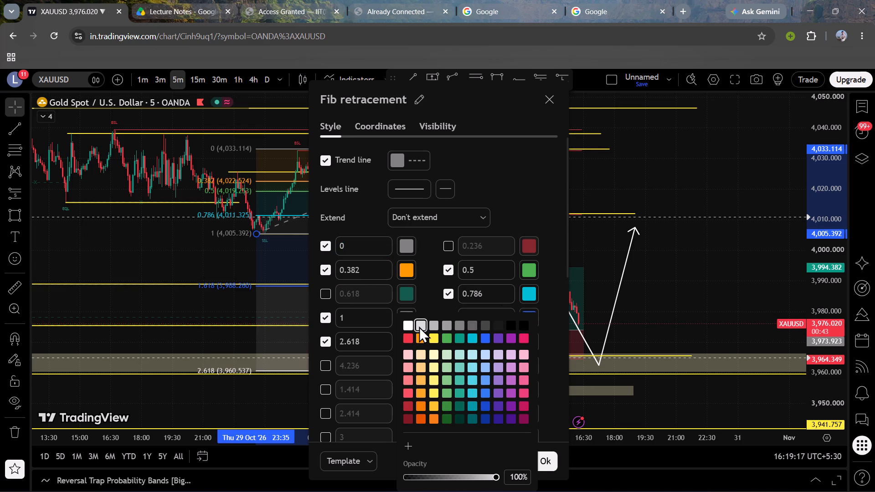
pyautogui.click(404, 327)
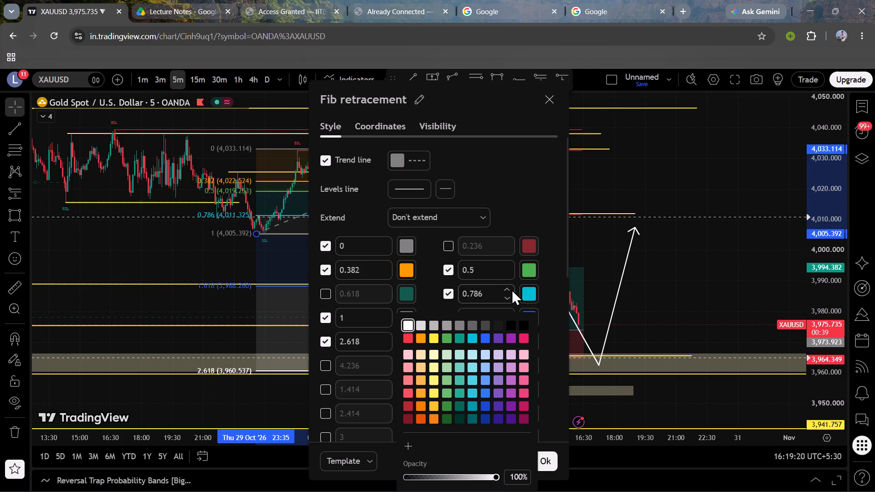
pyautogui.click(417, 288)
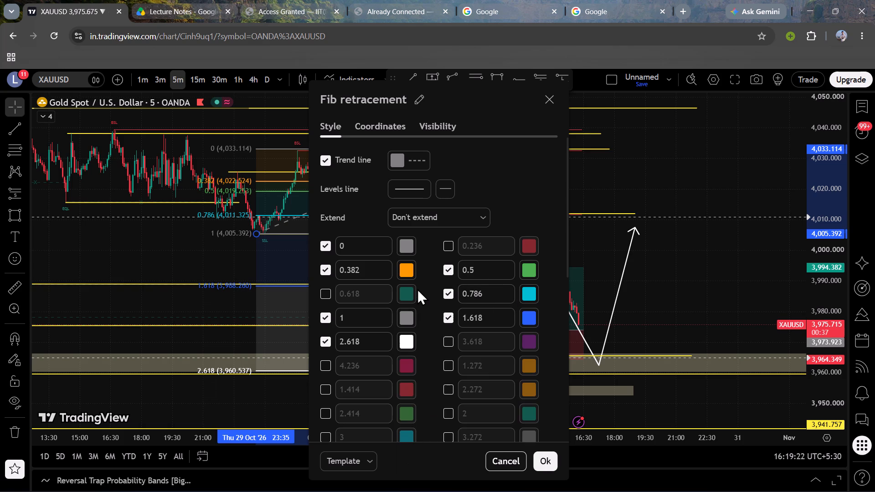
pyautogui.click(536, 320)
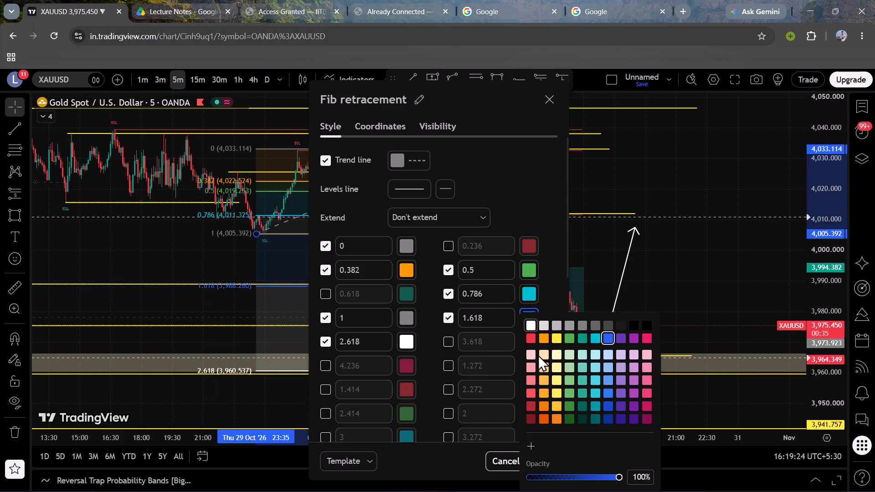
pyautogui.click(552, 356)
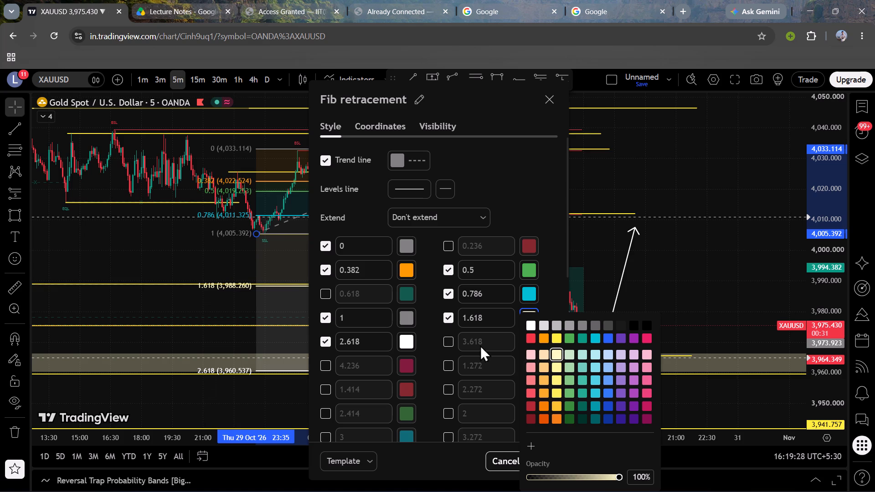
pyautogui.click(425, 278)
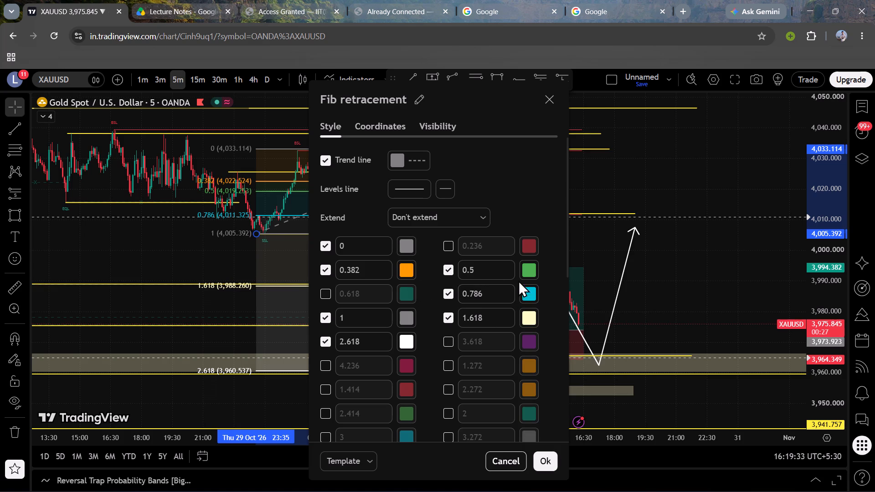
# Recolour the Fib Retracement's 0.5 level light purple after trying yellow and cyan, and close the settings.
pyautogui.click(530, 265)
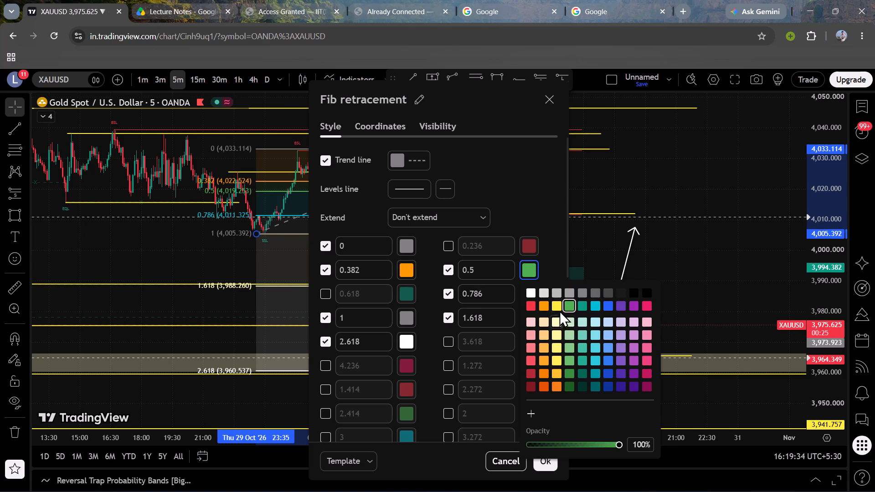
pyautogui.click(559, 307)
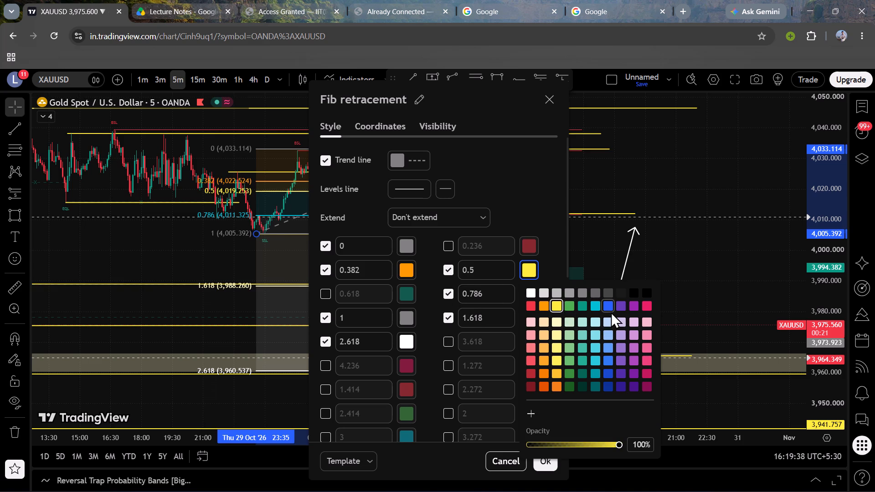
pyautogui.click(593, 308)
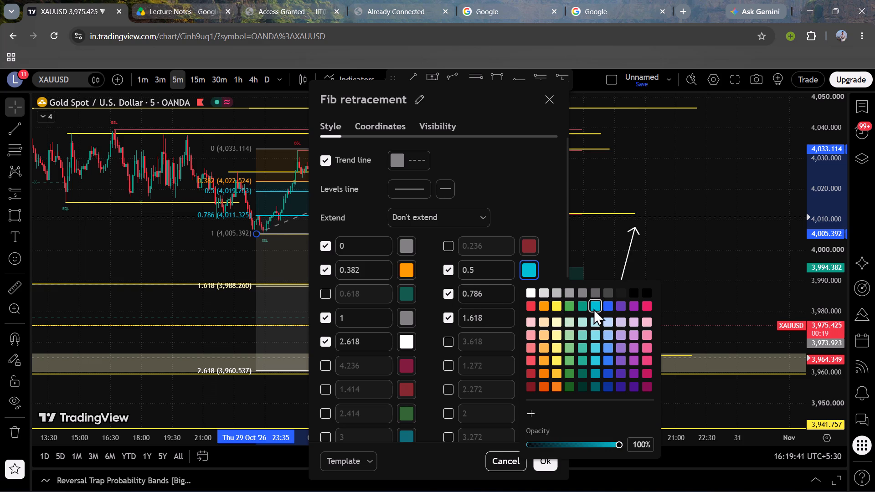
pyautogui.click(635, 322)
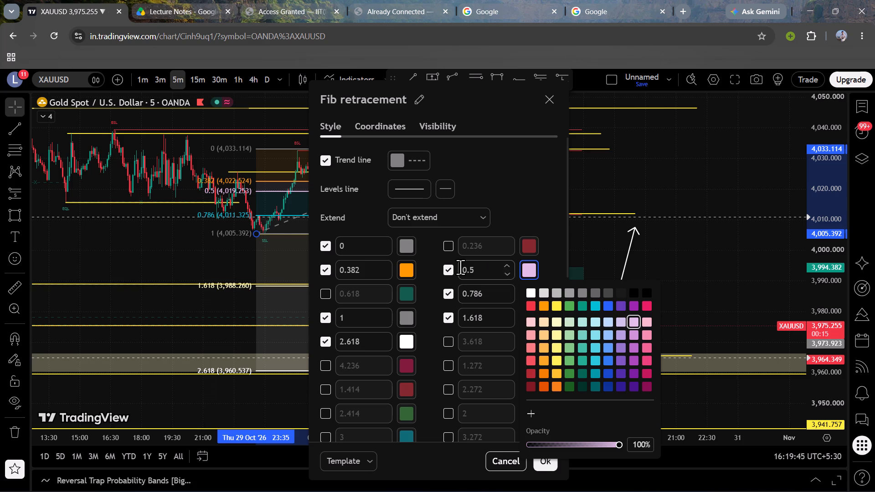
pyautogui.click(439, 284)
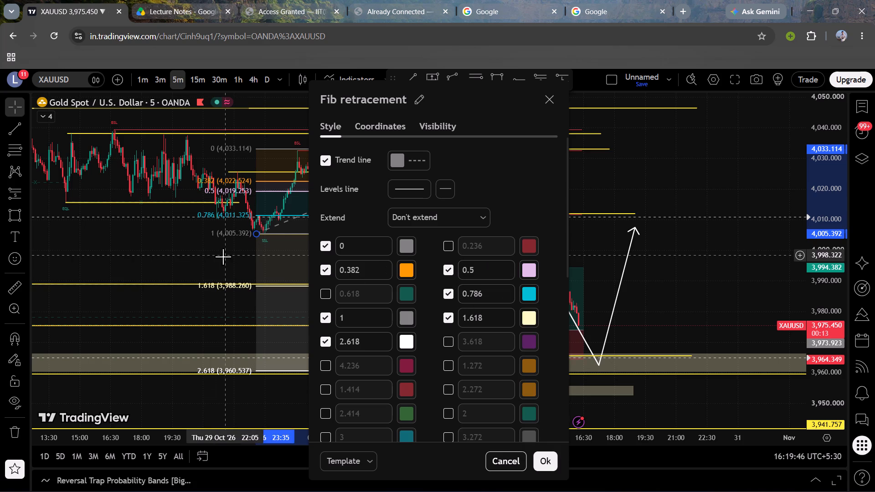
pyautogui.click(223, 256)
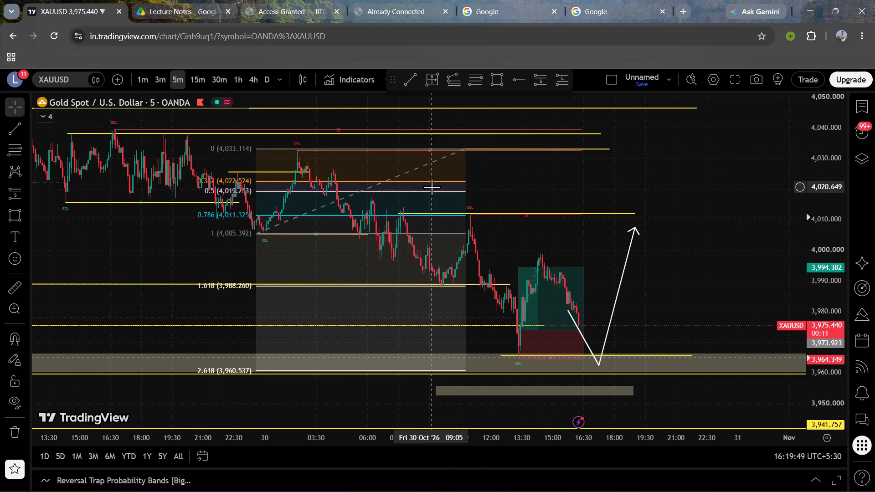
# Turn off the 0.382 level of the Fib Retracement in its style settings.
pyautogui.click(434, 163)
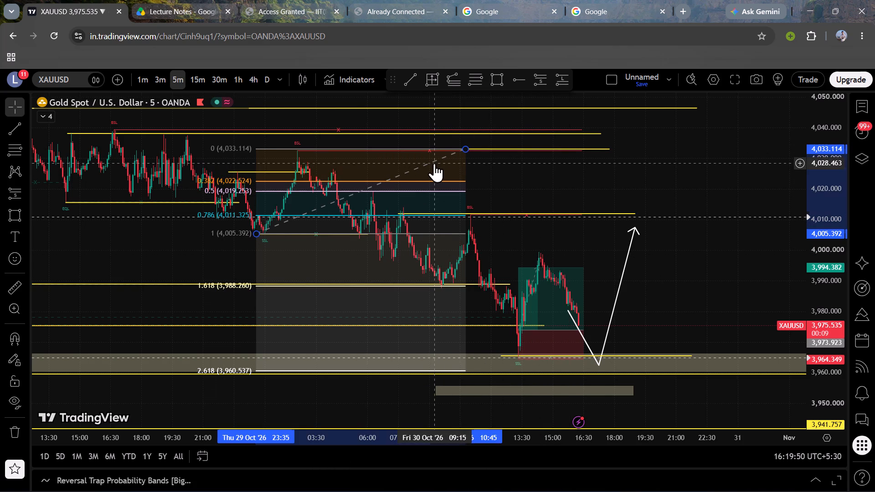
pyautogui.click(585, 106)
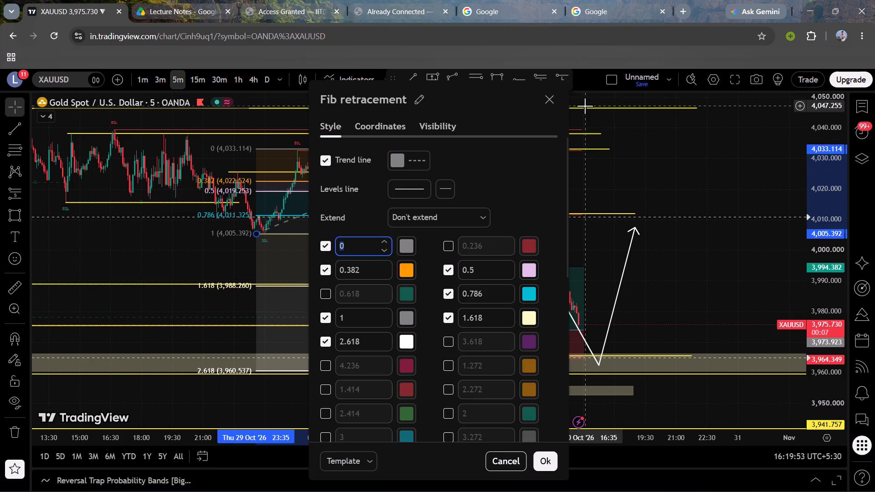
pyautogui.click(332, 272)
pyautogui.click(170, 268)
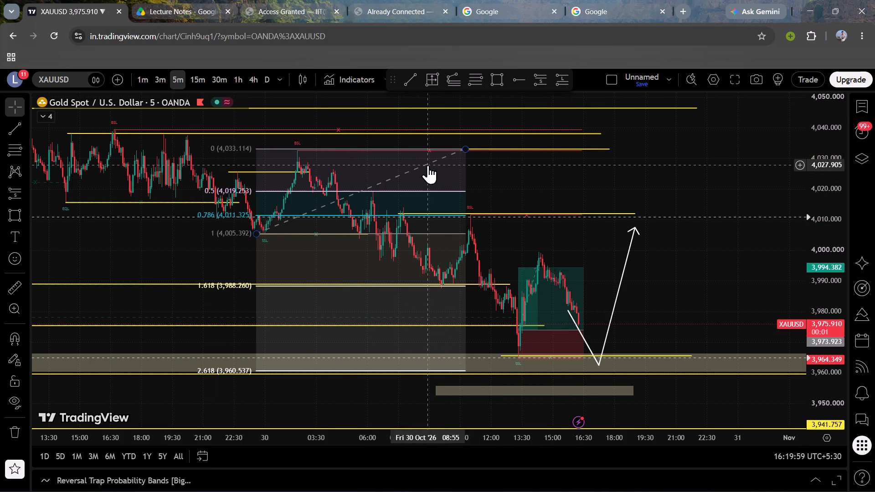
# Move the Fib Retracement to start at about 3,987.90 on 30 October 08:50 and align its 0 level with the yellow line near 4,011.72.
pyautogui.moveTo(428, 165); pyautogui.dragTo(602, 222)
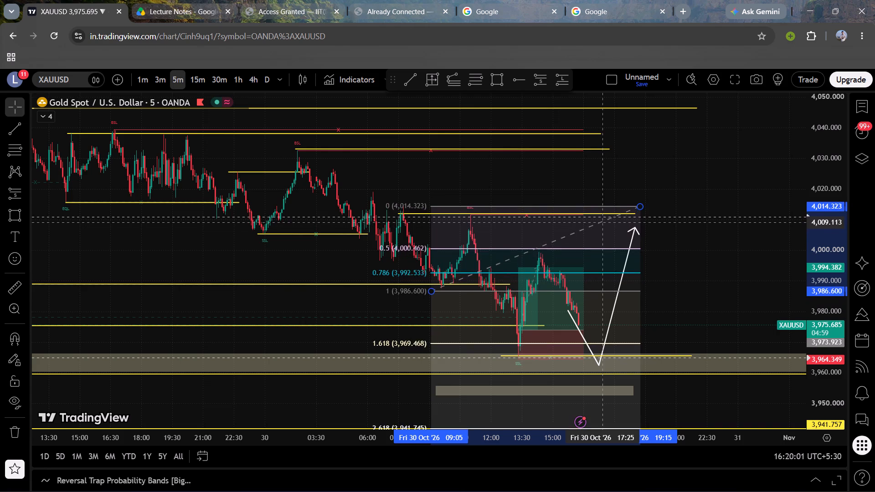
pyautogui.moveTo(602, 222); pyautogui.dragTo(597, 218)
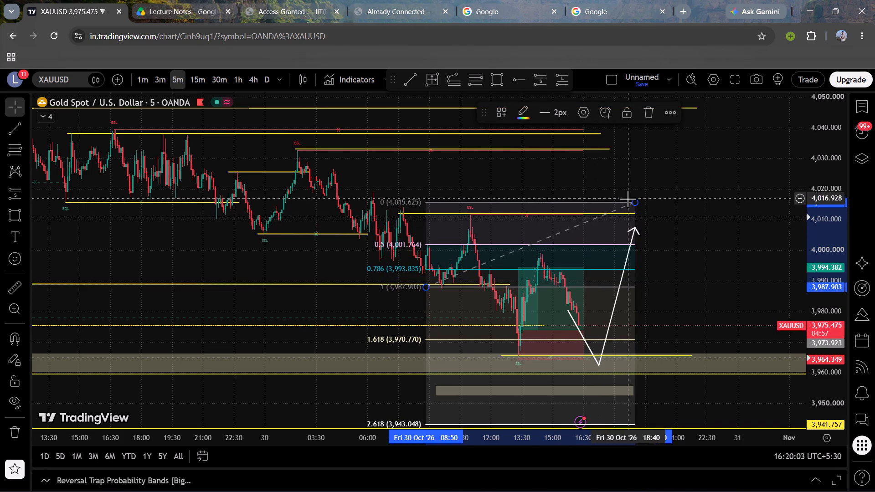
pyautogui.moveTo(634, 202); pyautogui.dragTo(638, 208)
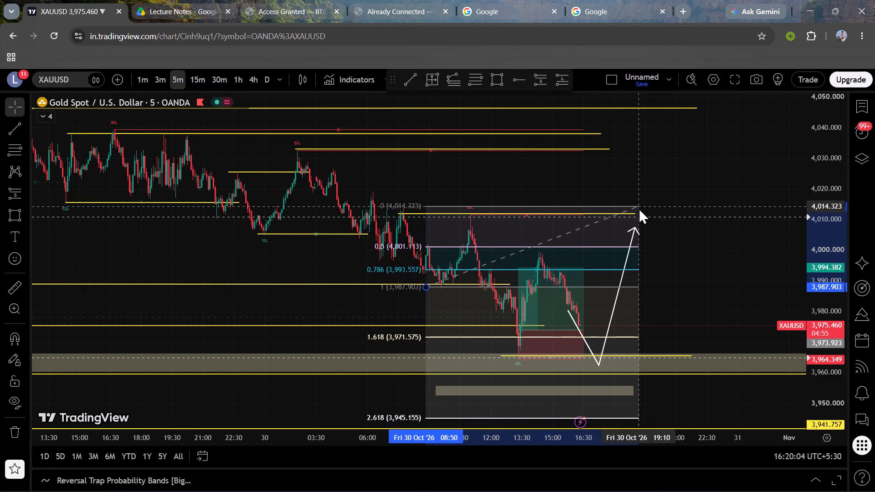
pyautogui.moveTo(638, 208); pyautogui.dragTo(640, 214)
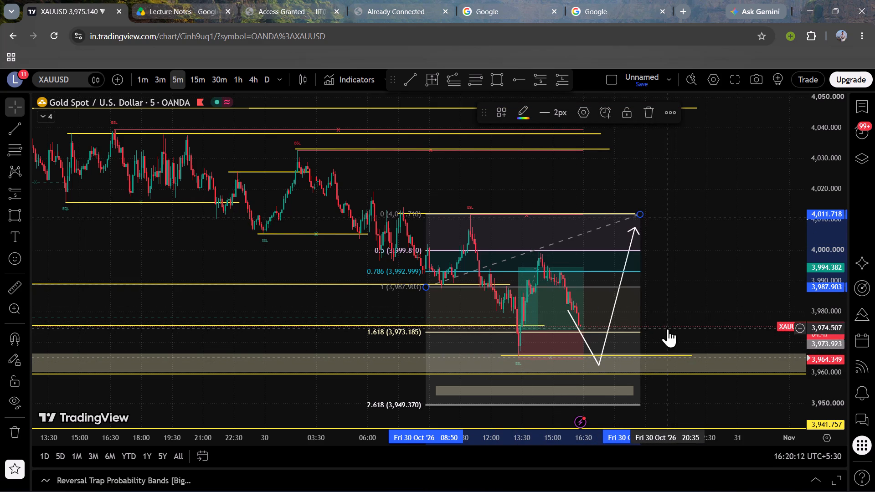
# Delete the Fib Retracement covering the long position and the projected path.
pyautogui.moveTo(668, 329); pyautogui.dragTo(664, 240)
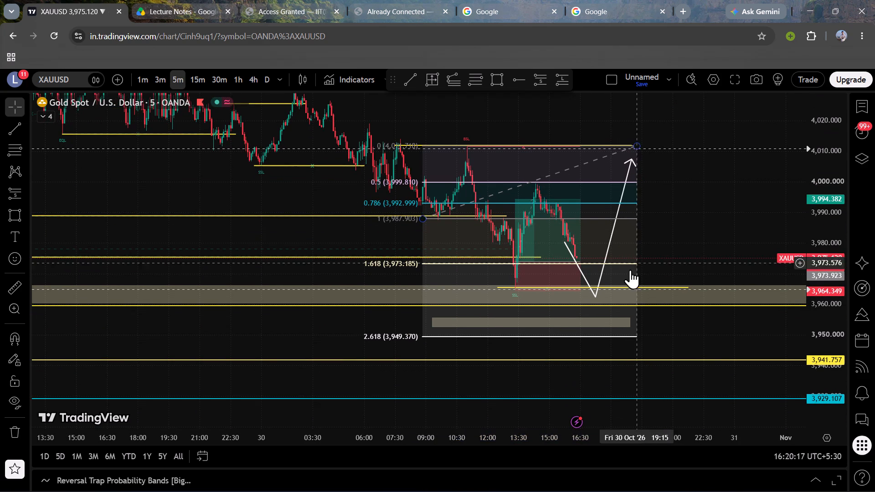
pyautogui.click(628, 204)
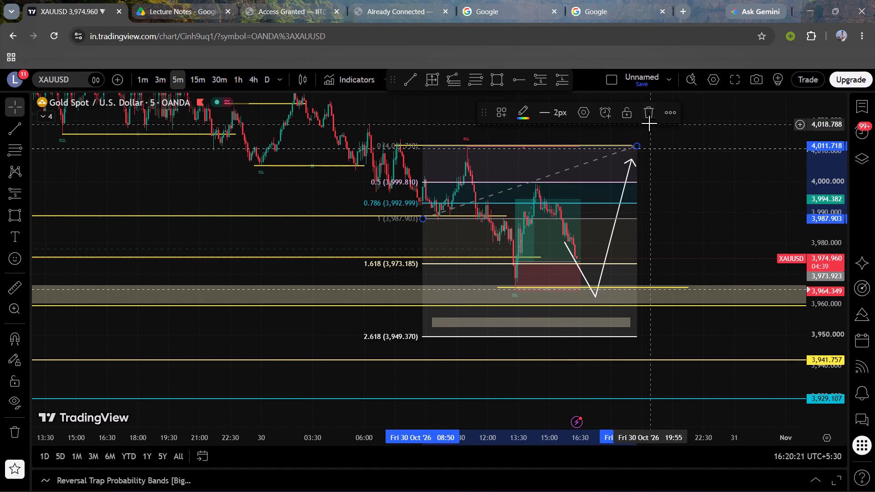
pyautogui.click(650, 113)
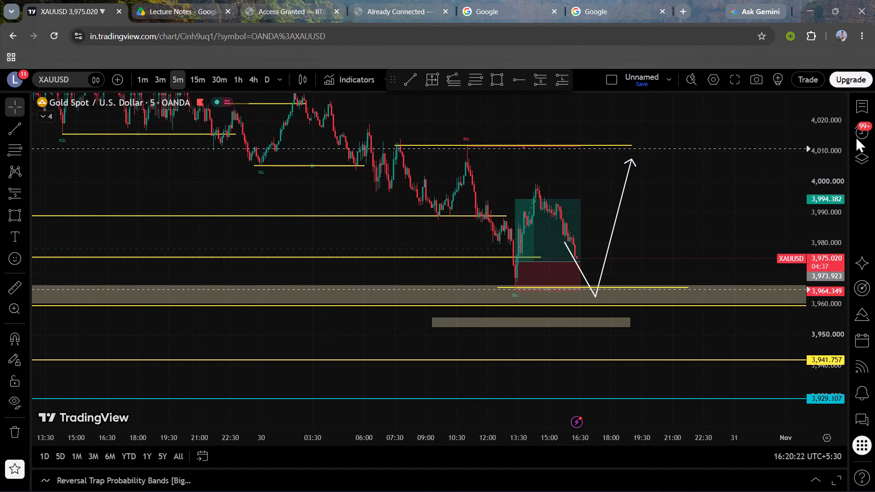
# Open the watchlist and switch the chart to the FOREX.com XAUUSD symbol, showing its recent candles.
pyautogui.click(866, 101)
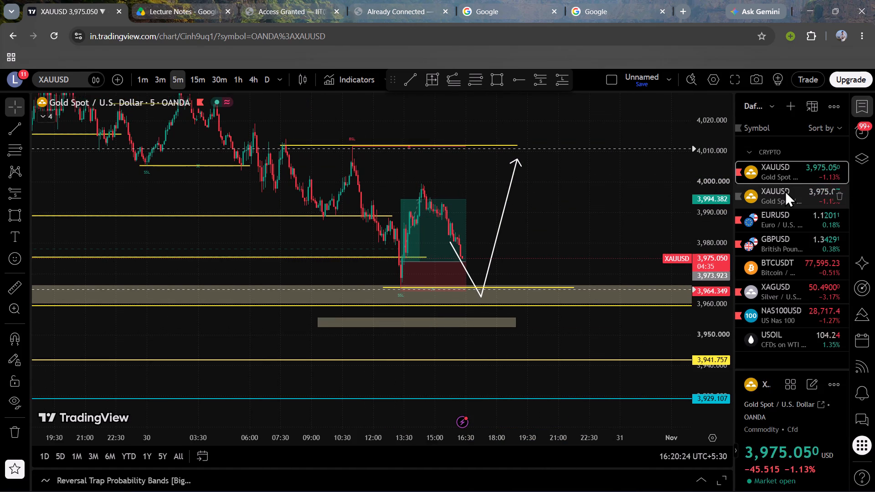
pyautogui.click(785, 190)
pyautogui.moveTo(488, 297); pyautogui.dragTo(559, 211)
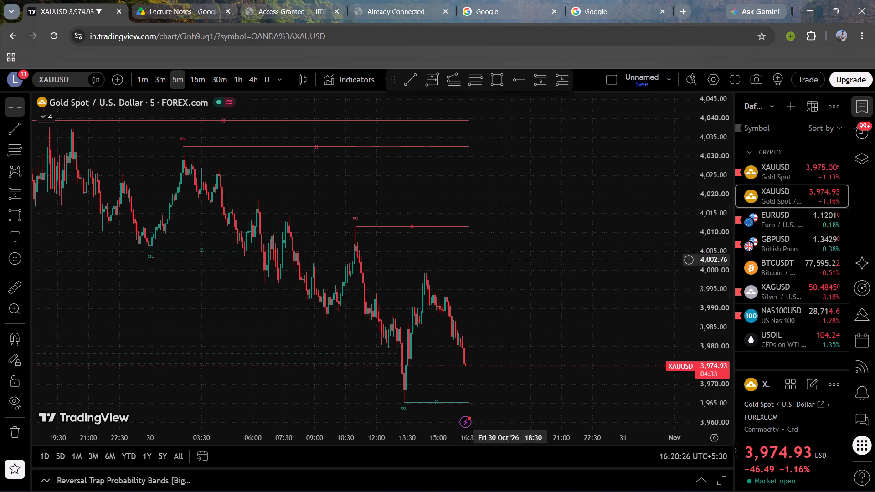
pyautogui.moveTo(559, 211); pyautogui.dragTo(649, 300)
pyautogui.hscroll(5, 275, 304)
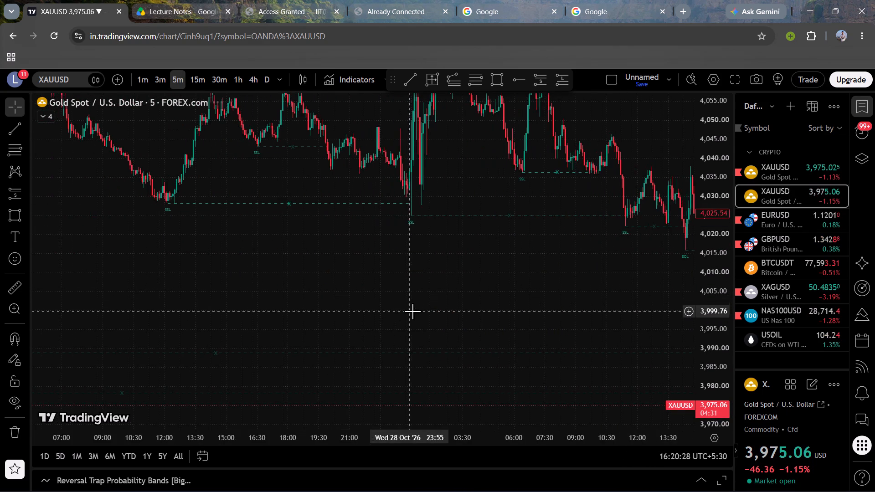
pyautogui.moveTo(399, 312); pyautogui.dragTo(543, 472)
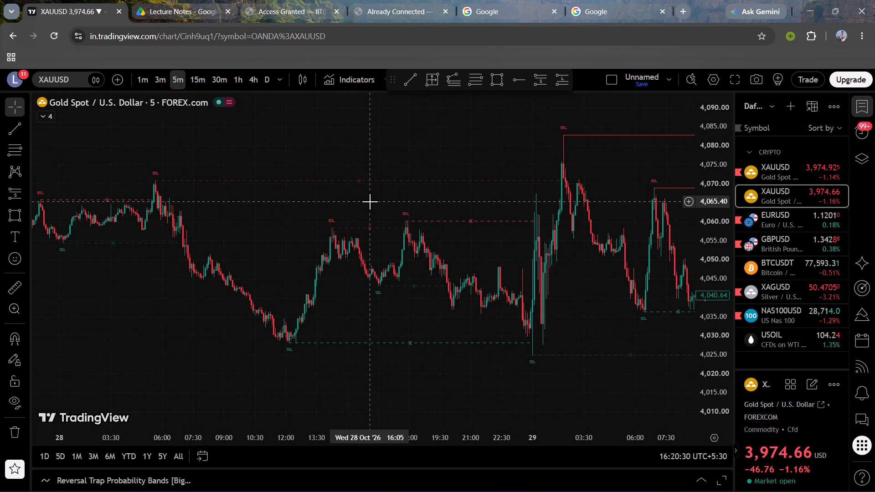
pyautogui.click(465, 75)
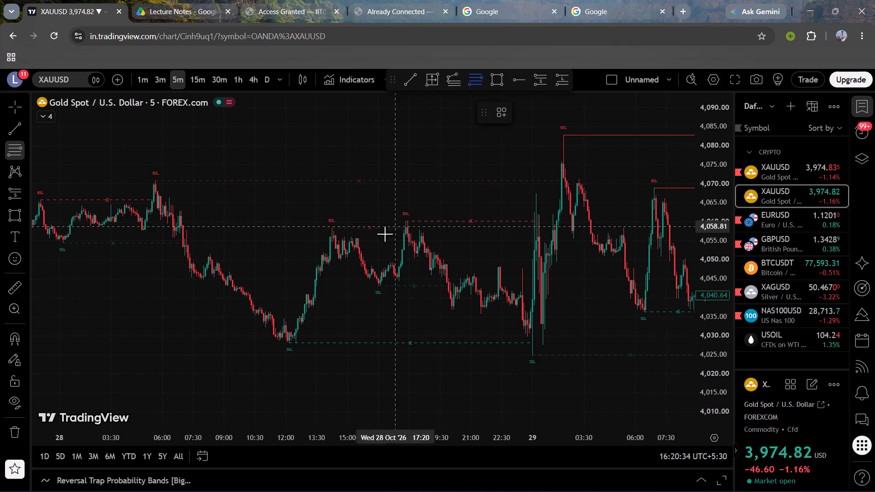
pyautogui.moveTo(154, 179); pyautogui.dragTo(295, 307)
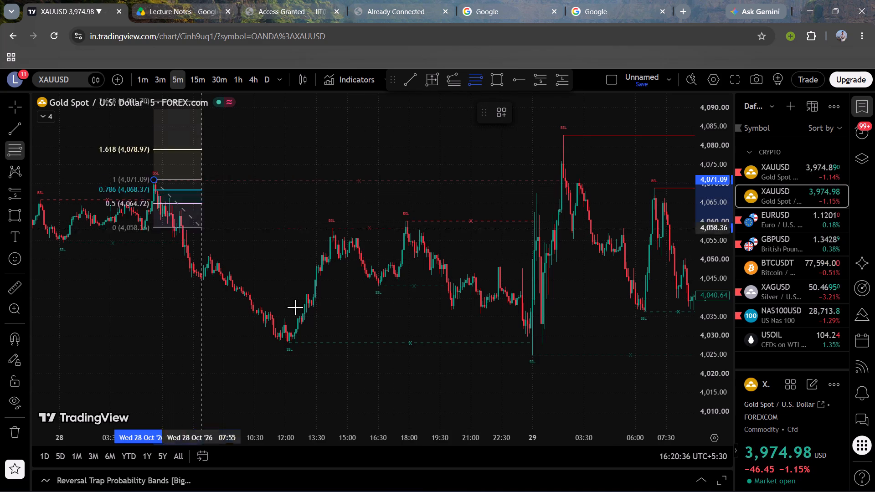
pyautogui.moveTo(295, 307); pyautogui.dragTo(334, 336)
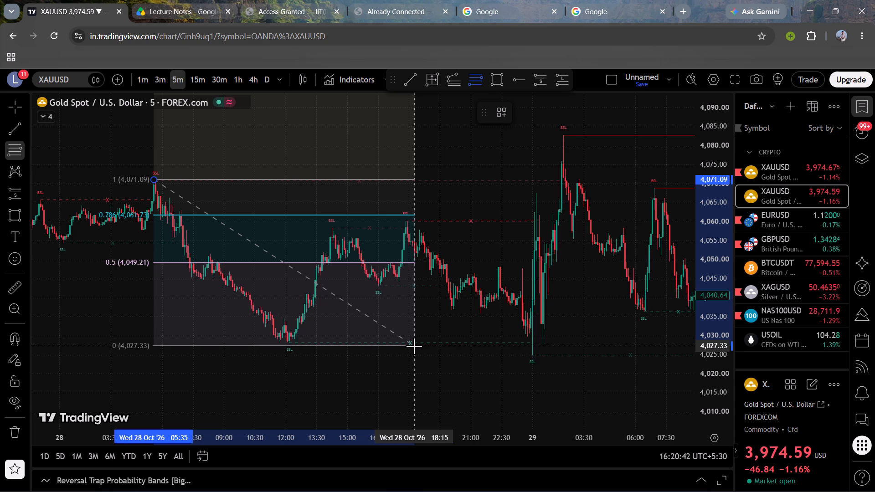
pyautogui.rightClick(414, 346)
# Draw a Fib Retracement from about 3,993.56 on 27 October 12:55 up to about 4,064.48 on 28 October 14:45.
pyautogui.hscroll(5, 287, 327)
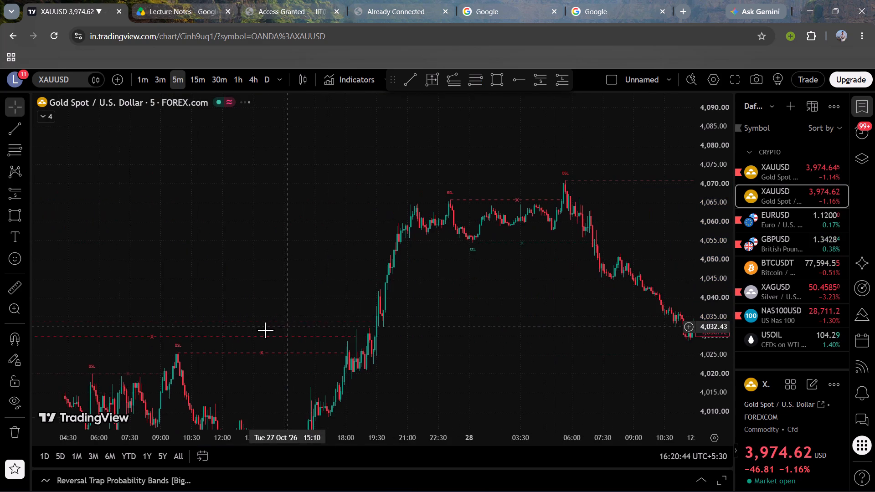
pyautogui.moveTo(394, 330); pyautogui.dragTo(248, 251)
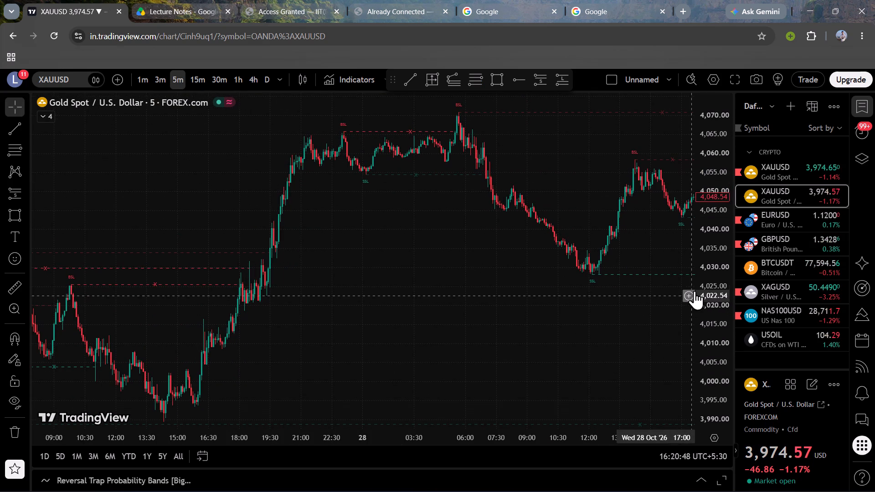
pyautogui.scroll(-4, 709, 292)
pyautogui.hscroll(-1, 544, 304)
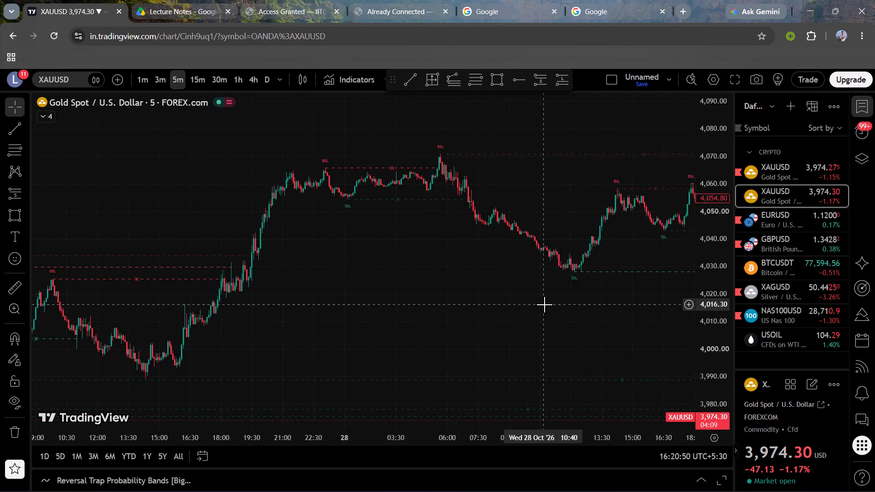
pyautogui.hscroll(-1, 544, 304)
pyautogui.scroll(-4, 544, 304)
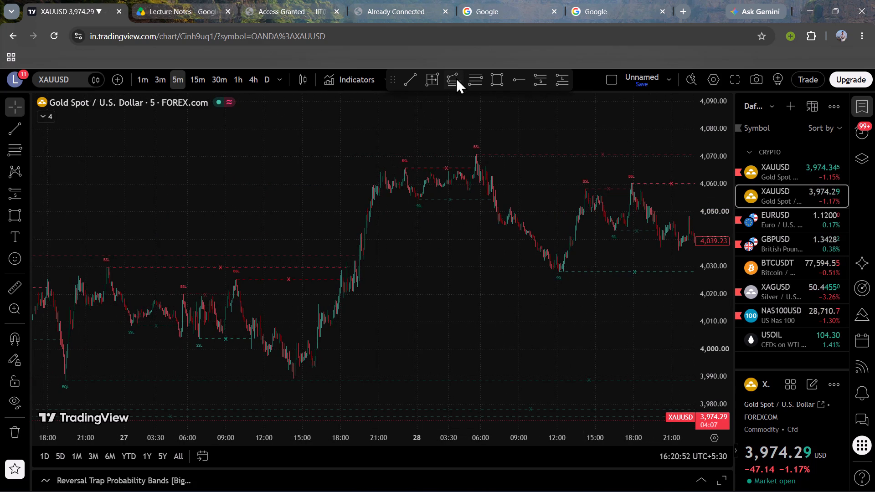
pyautogui.click(468, 80)
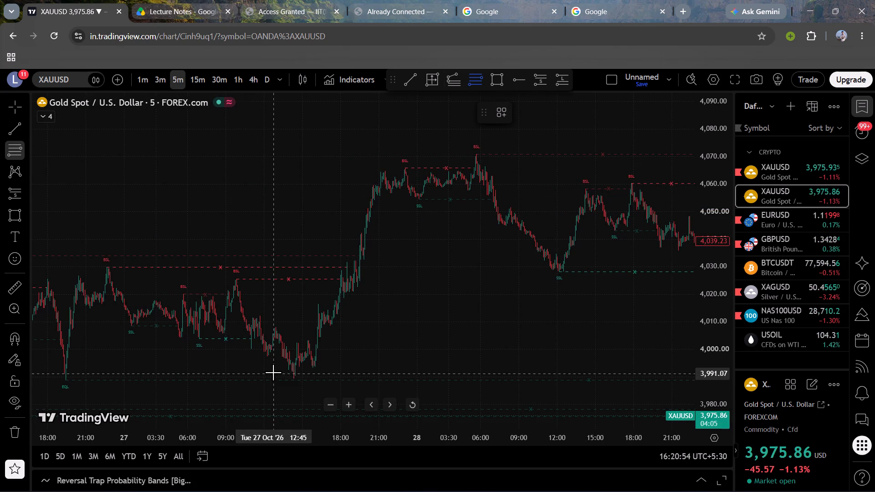
pyautogui.moveTo(275, 367); pyautogui.dragTo(590, 165)
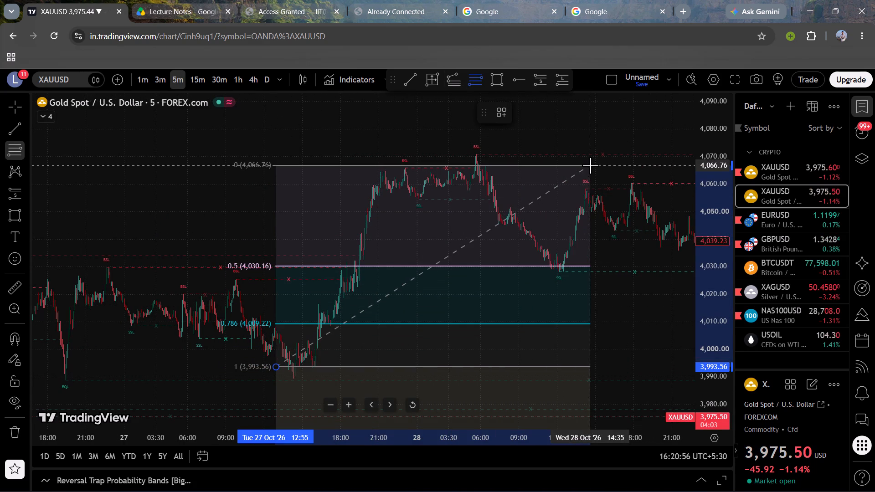
pyautogui.moveTo(590, 165); pyautogui.dragTo(592, 172)
pyautogui.click(592, 172)
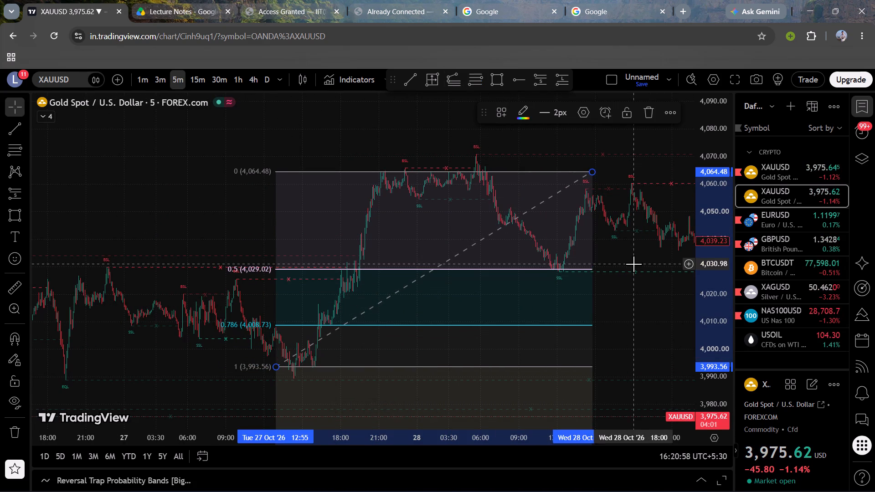
# Change the Fib Retracement's 0.786 level to 0.75 in its style settings.
pyautogui.moveTo(633, 264); pyautogui.dragTo(550, 77)
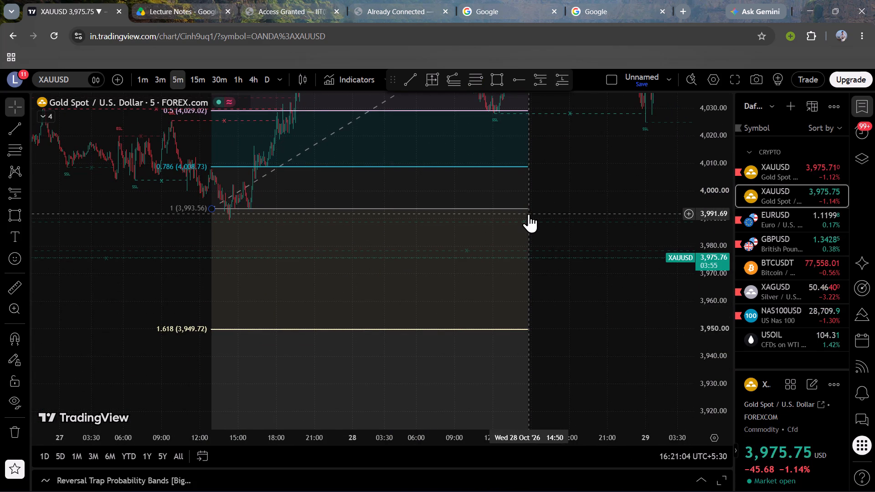
pyautogui.hscroll(-3, 574, 165)
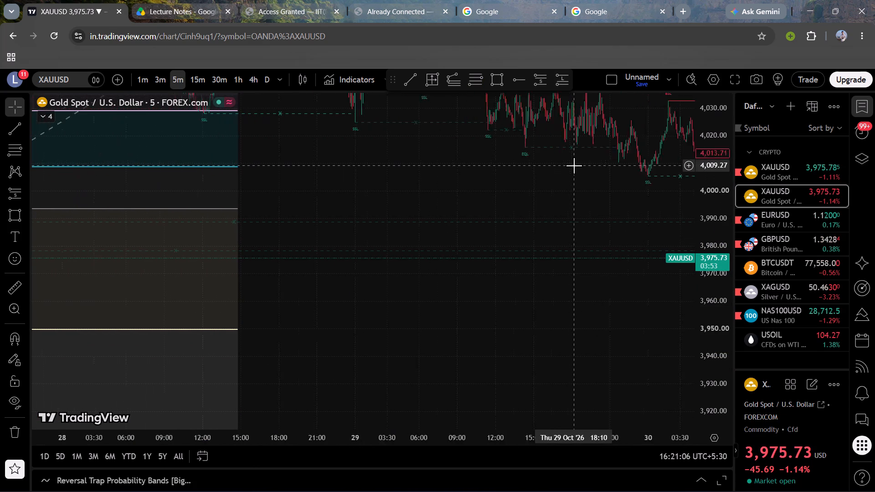
pyautogui.moveTo(468, 188); pyautogui.dragTo(777, 428)
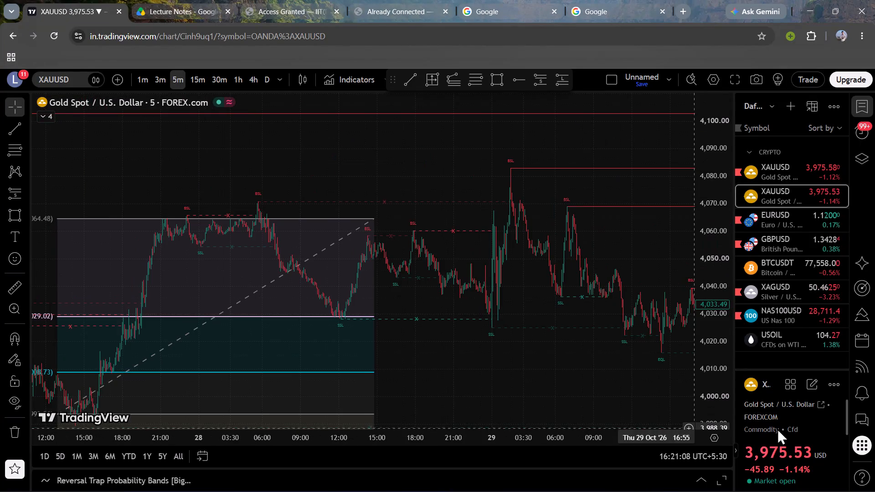
pyautogui.click(371, 317)
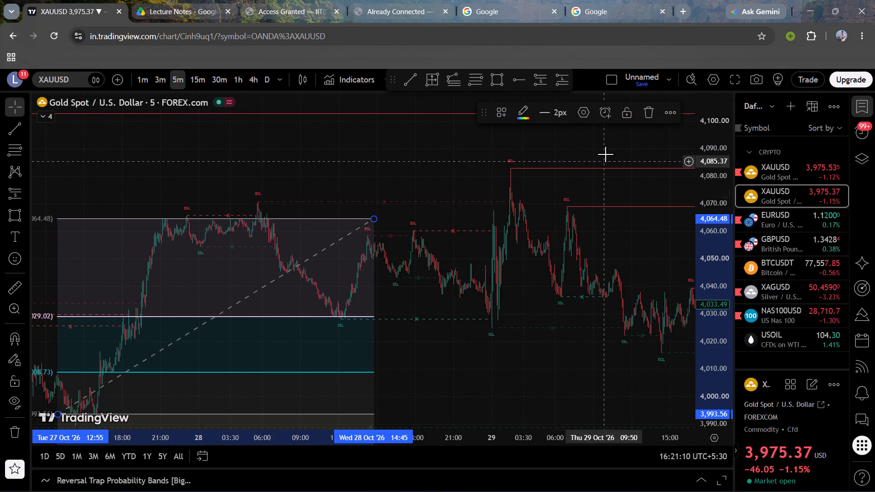
pyautogui.click(581, 116)
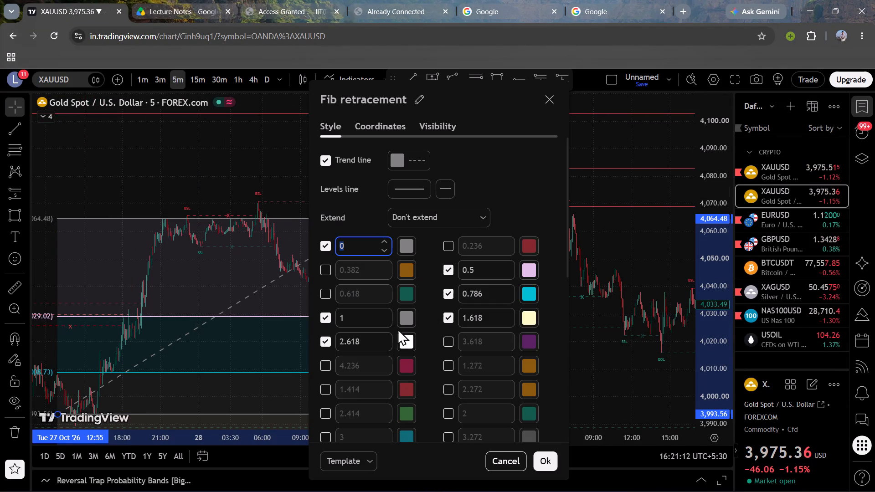
pyautogui.click(491, 294)
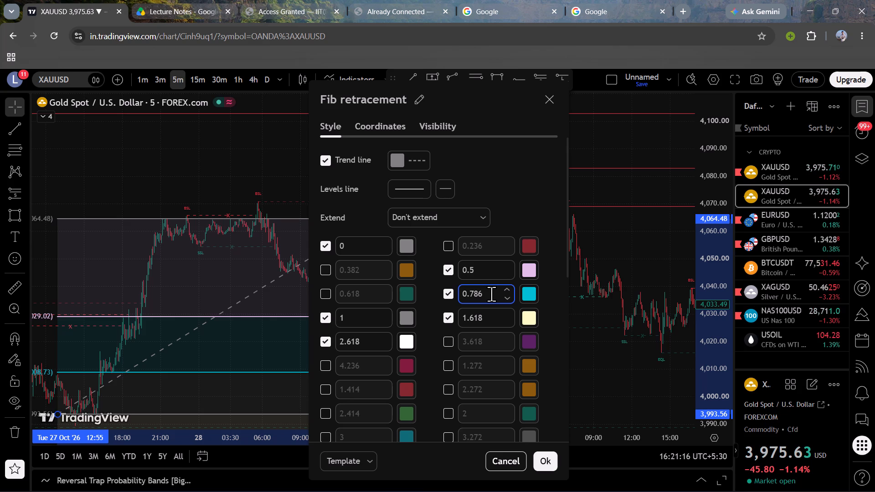
pyautogui.click(491, 294)
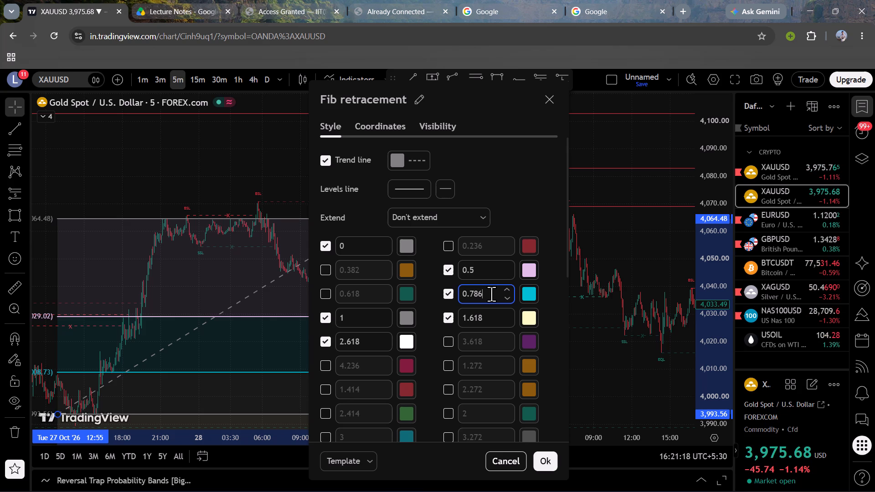
pyautogui.press('BackSpace')
pyautogui.press('BackSpace')
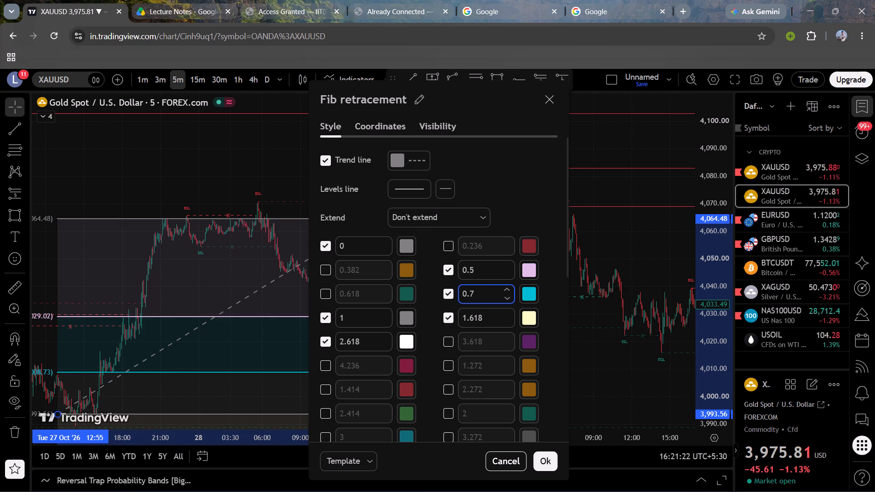
pyautogui.press('5')
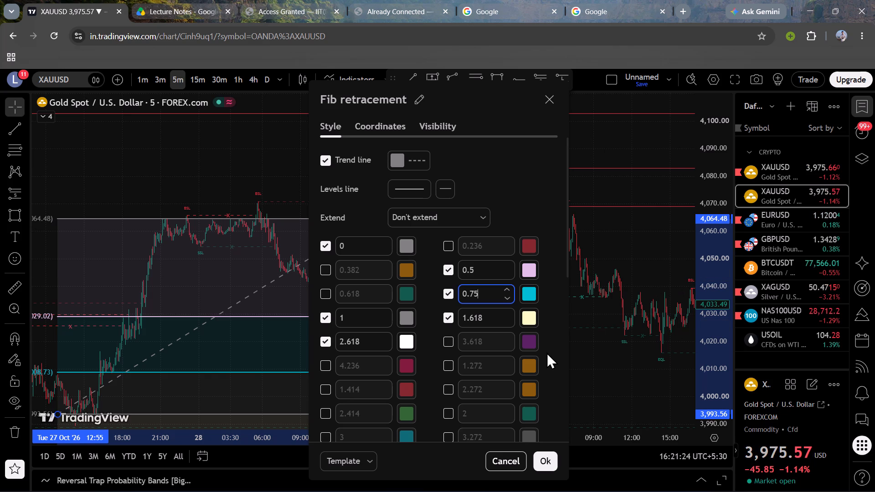
pyautogui.click(552, 352)
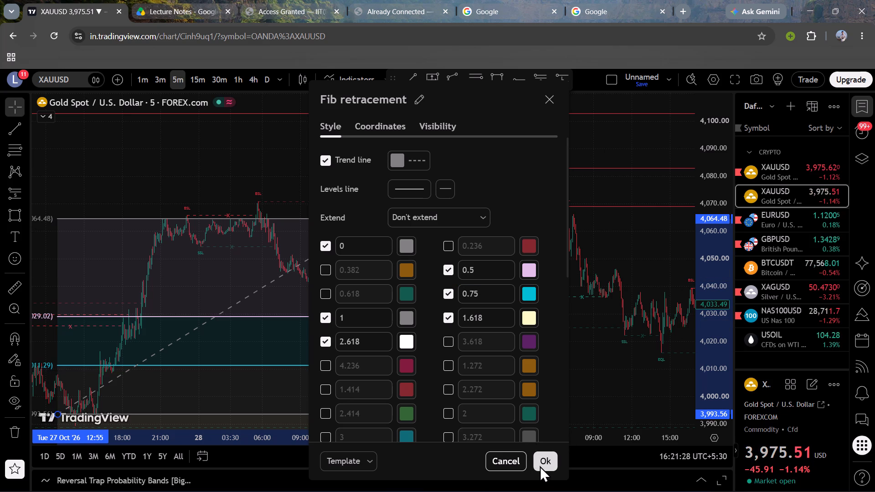
pyautogui.click(540, 466)
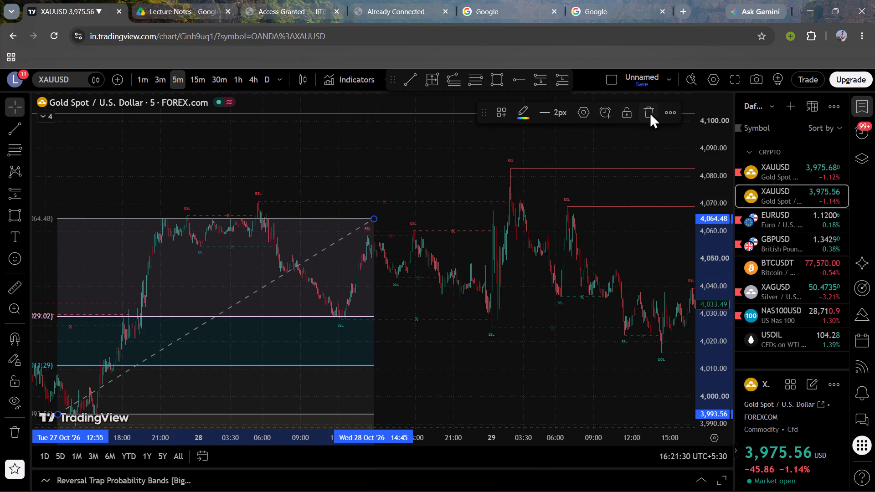
# Delete the Fib Retracement spanning 27 to 28 October.
pyautogui.click(651, 109)
# Draw a Fib Retracement from about 4,033.46 on 23 October 18:25 down to about 3,974.95 on 26 October 07:35.
pyautogui.hscroll(2, 424, 273)
pyautogui.scroll(1, 424, 273)
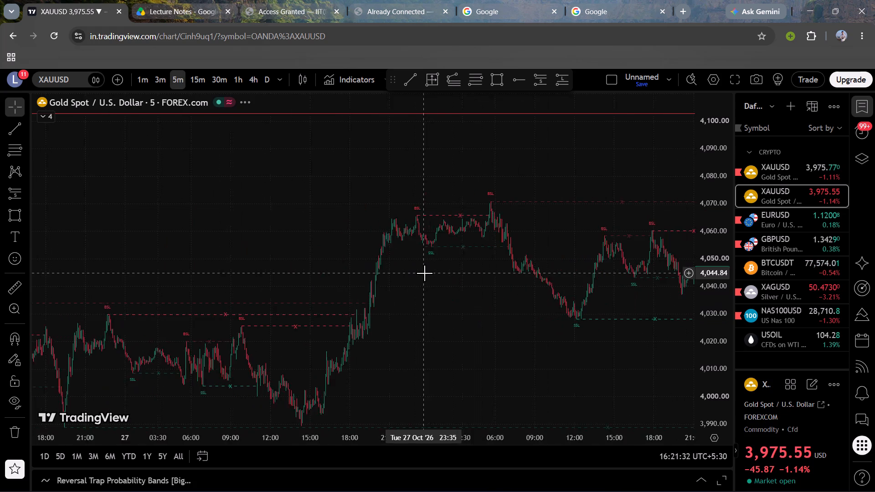
pyautogui.scroll(3, 424, 273)
pyautogui.hscroll(6, 424, 273)
pyautogui.moveTo(283, 295); pyautogui.dragTo(443, 139)
pyautogui.scroll(-3, 443, 139)
pyautogui.scroll(1, 445, 253)
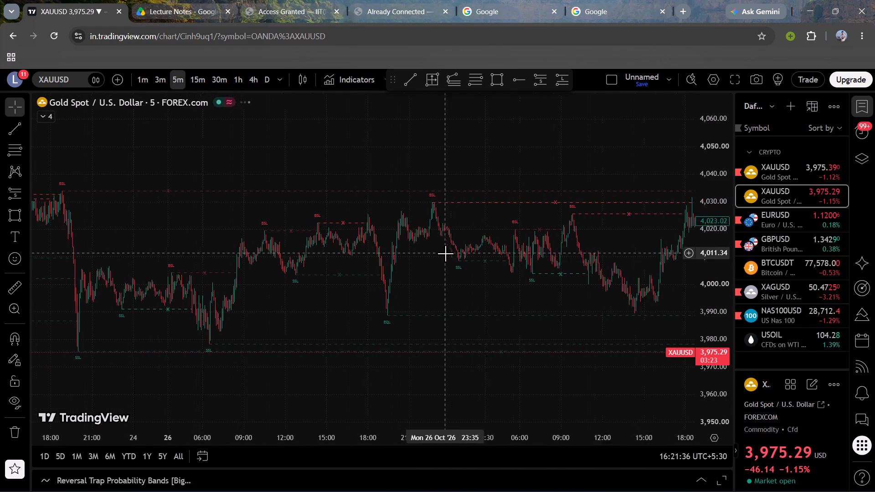
pyautogui.scroll(1, 445, 253)
pyautogui.scroll(-5, 445, 253)
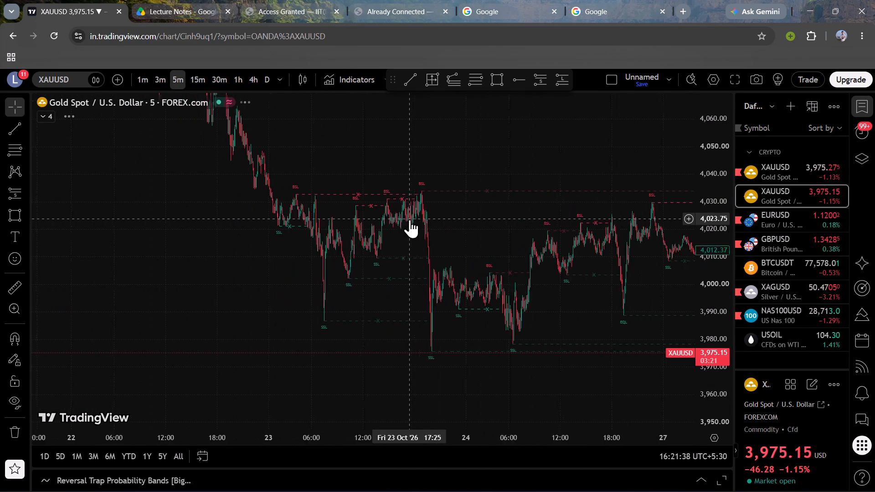
pyautogui.scroll(2, 410, 219)
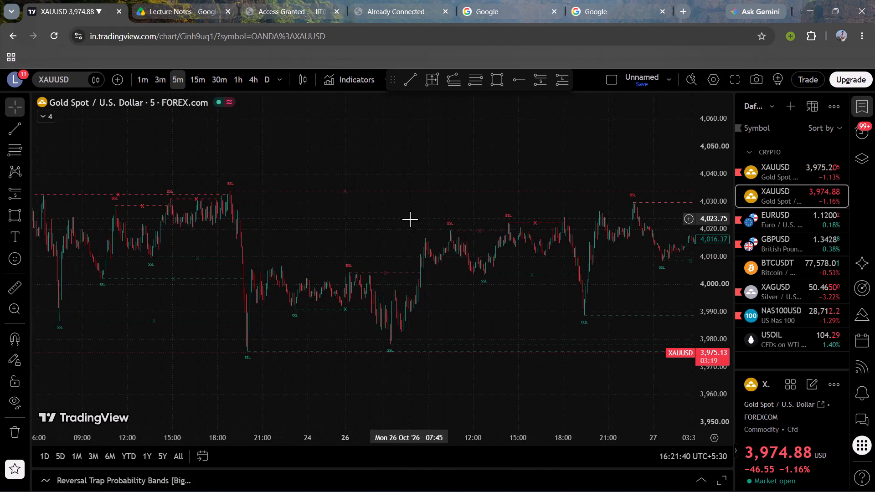
pyautogui.click(469, 84)
pyautogui.scroll(2, 319, 177)
pyautogui.hscroll(1, 319, 177)
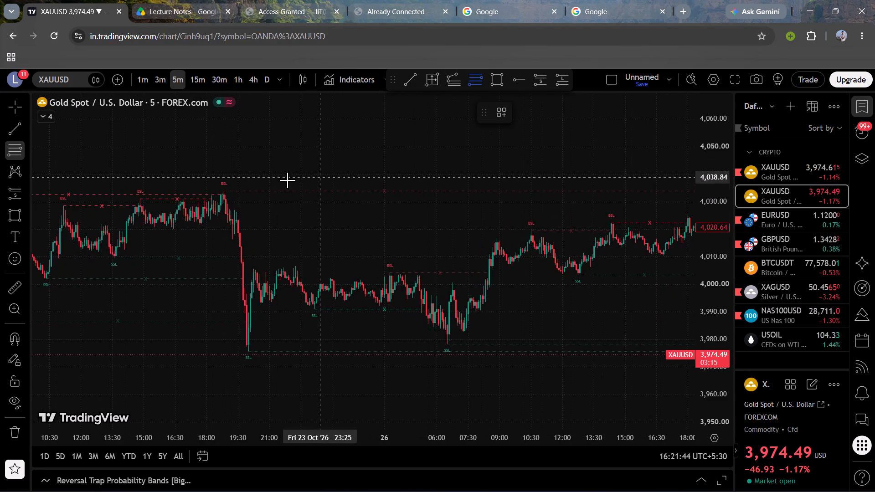
pyautogui.moveTo(216, 192); pyautogui.dragTo(308, 327)
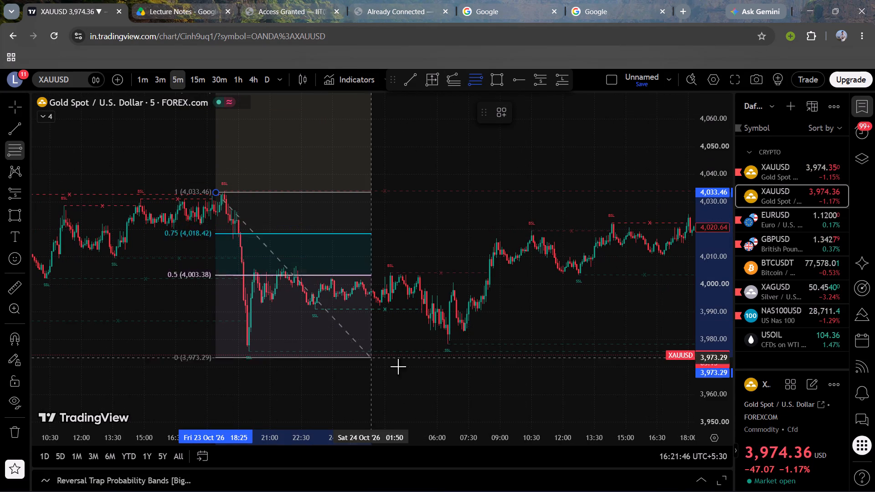
pyautogui.click(471, 353)
# Examine the price action from 26 to 29 October against the new Fib Retracement's 1.618 extension level.
pyautogui.moveTo(511, 312); pyautogui.dragTo(381, 477)
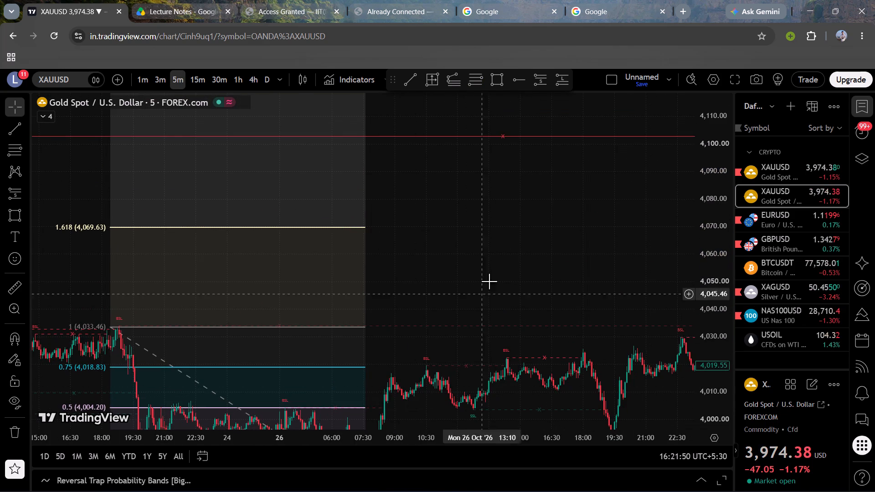
pyautogui.hscroll(-1, 463, 228)
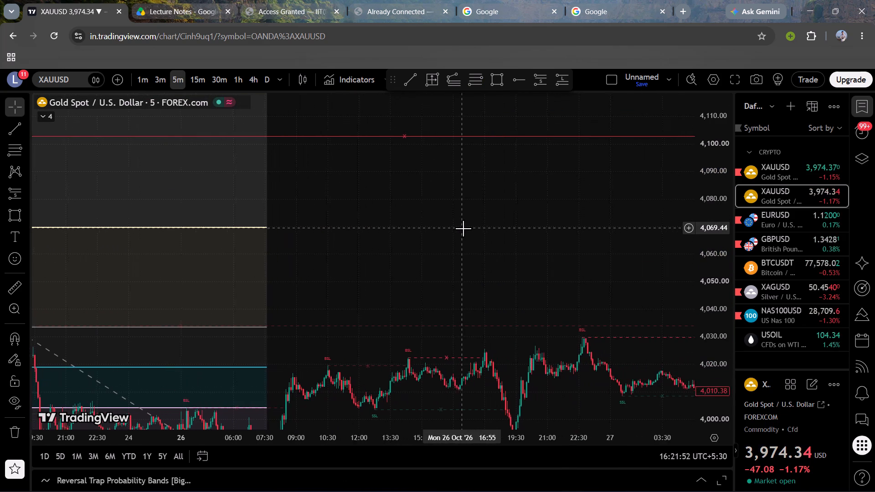
pyautogui.hscroll(-5, 463, 228)
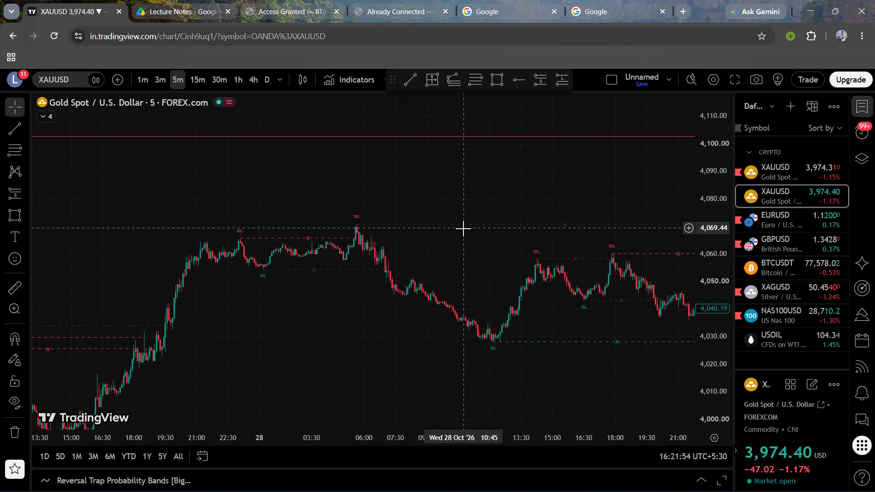
pyautogui.hscroll(-2, 463, 228)
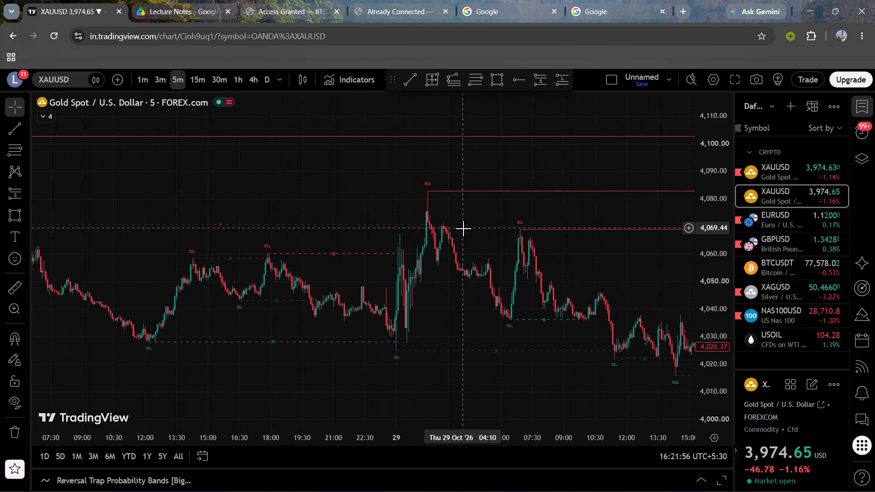
pyautogui.hscroll(14, 463, 228)
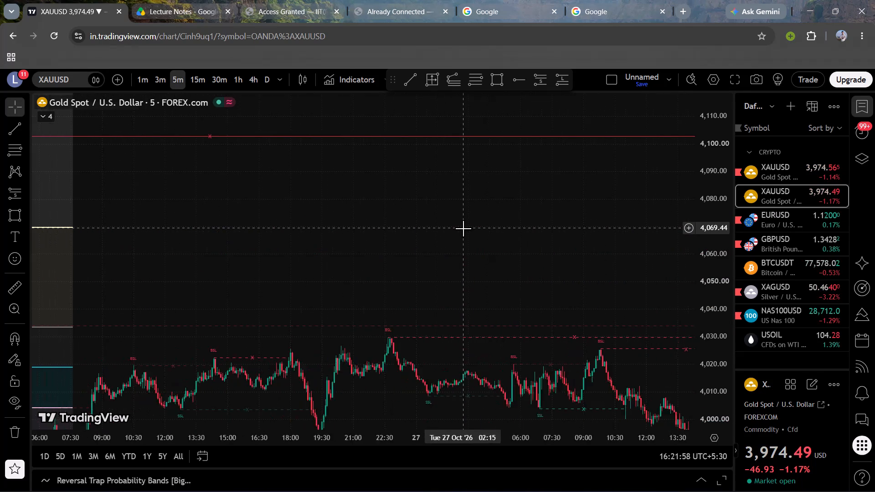
pyautogui.hscroll(1, 463, 228)
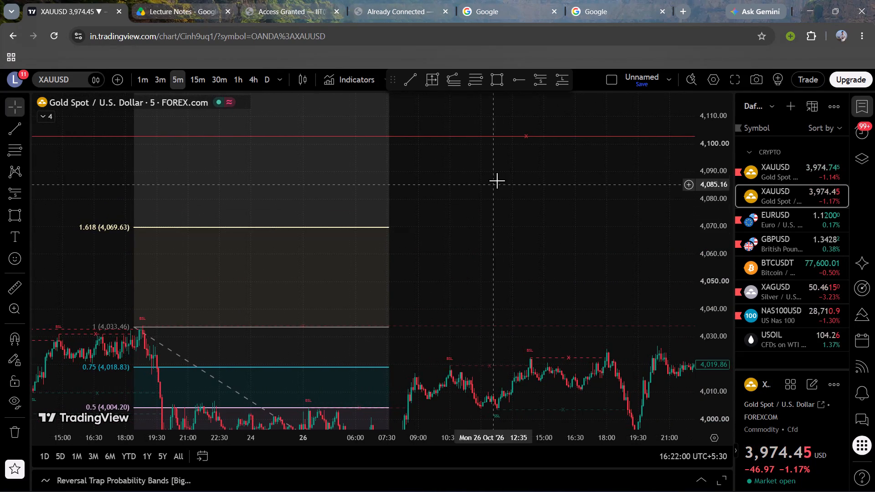
# Check the Fib Retracement spanning 23 October 18:25 to 26 October 07:35 against price action up to 28 October, and delete it.
pyautogui.moveTo(494, 233); pyautogui.dragTo(622, 136)
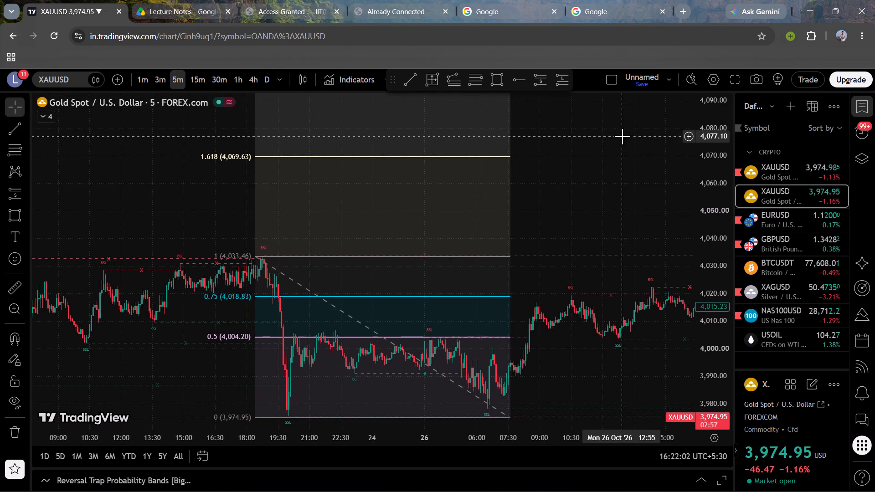
pyautogui.click(350, 159)
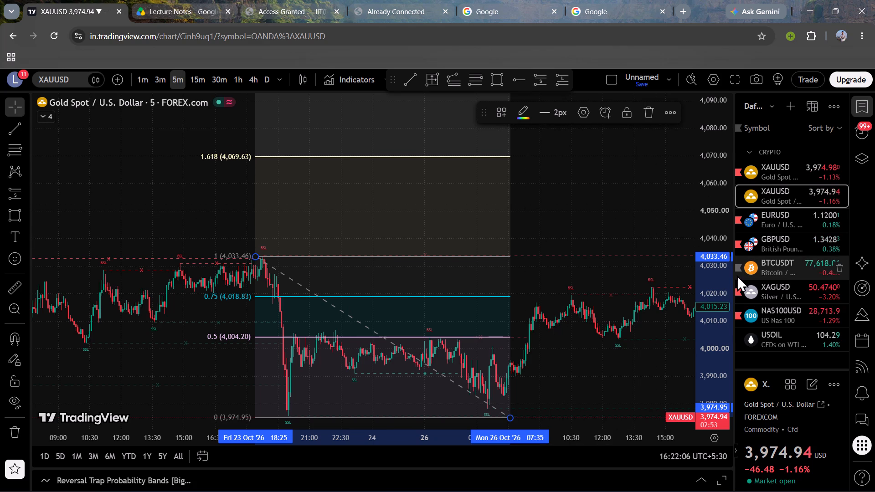
pyautogui.scroll(-2, 726, 279)
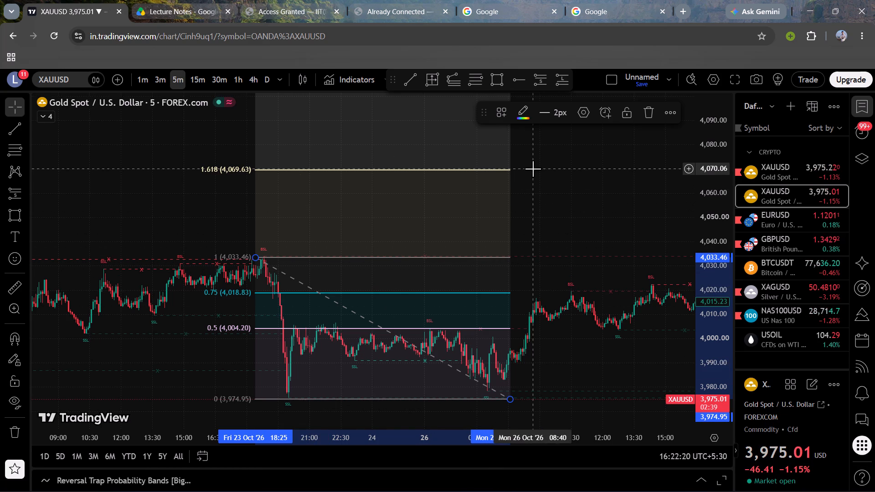
pyautogui.hscroll(-5, 533, 169)
pyautogui.hscroll(3, 533, 169)
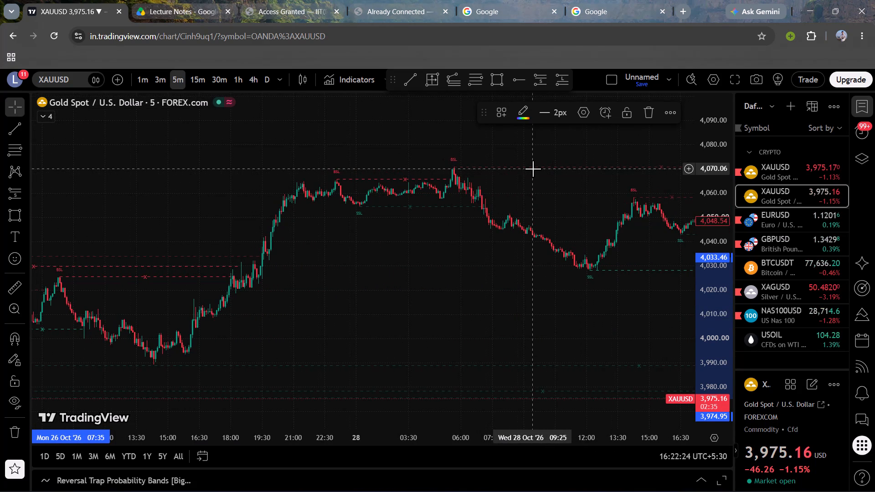
pyautogui.hscroll(7, 533, 169)
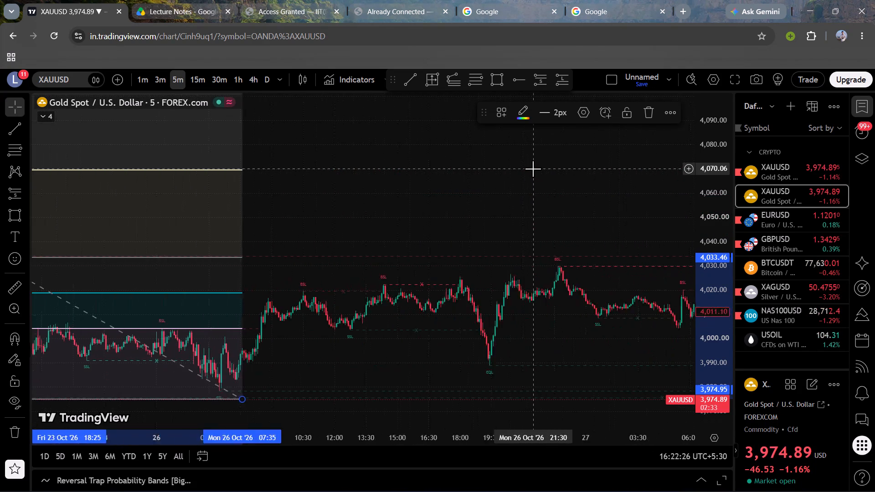
pyautogui.click(644, 109)
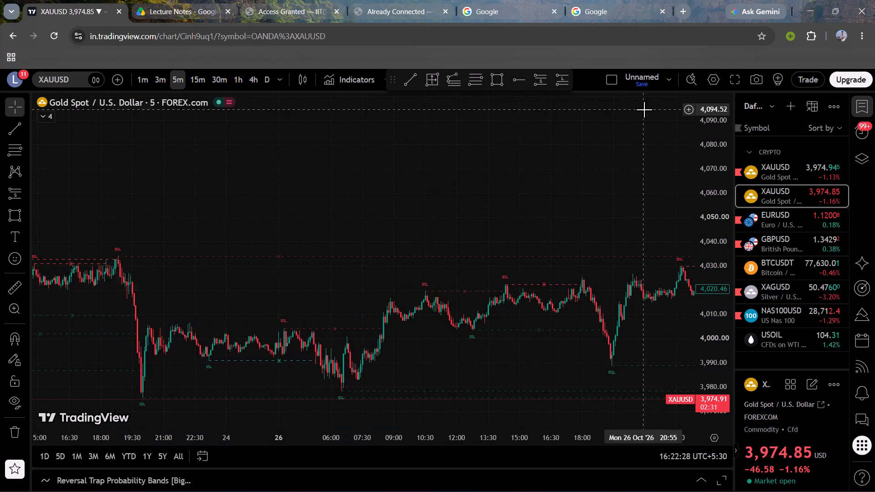
# Examine the 5-minute price action and liquidity levels between 20 and 28 October for another swing to test.
pyautogui.moveTo(441, 203); pyautogui.dragTo(559, 273)
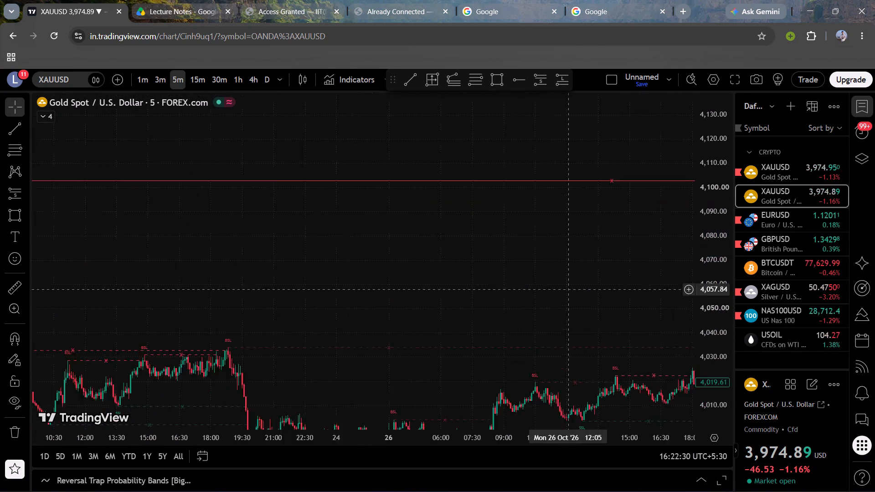
pyautogui.moveTo(559, 273); pyautogui.dragTo(576, 139)
pyautogui.moveTo(576, 139); pyautogui.dragTo(331, 283)
pyautogui.hscroll(-4, 331, 283)
pyautogui.hscroll(6, 331, 283)
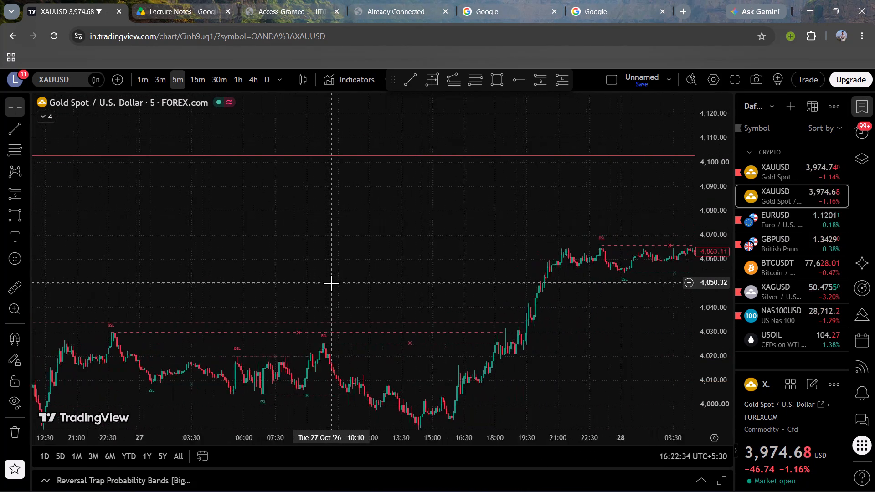
pyautogui.hscroll(7, 331, 283)
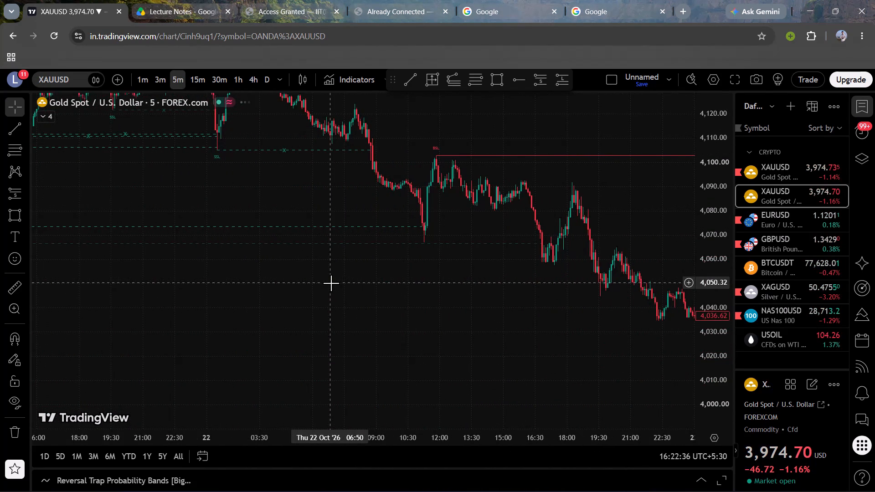
pyautogui.moveTo(299, 270); pyautogui.dragTo(474, 413)
pyautogui.hscroll(6, 350, 353)
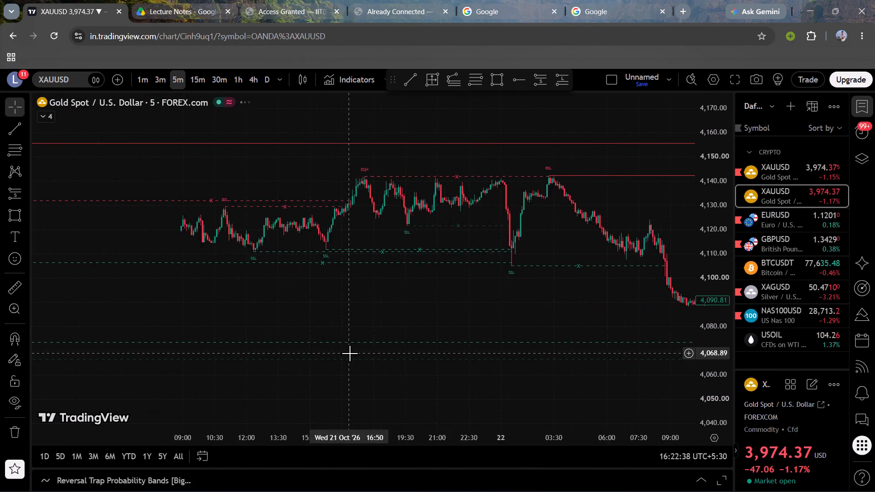
pyautogui.hscroll(4, 350, 353)
pyautogui.hscroll(-7, 350, 353)
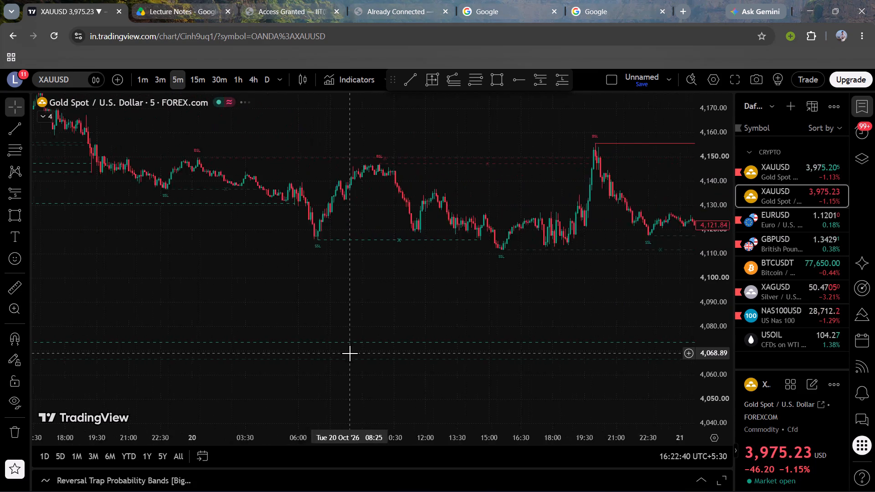
pyautogui.hscroll(-4, 350, 353)
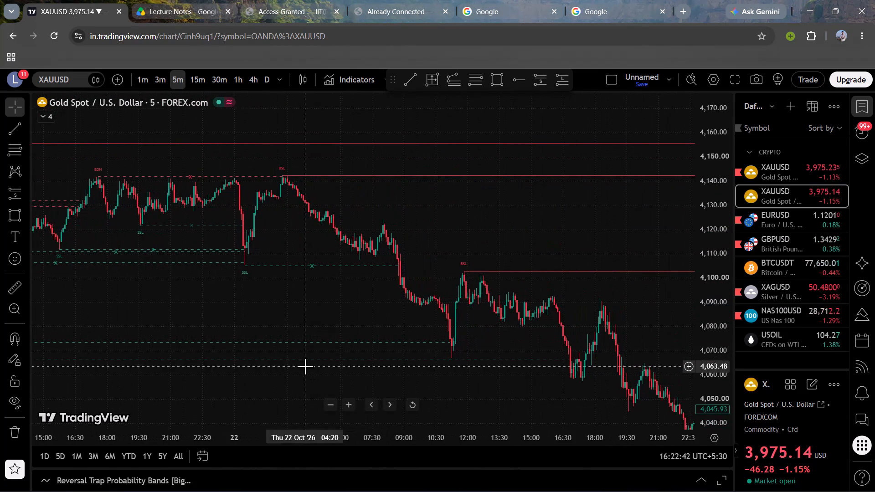
pyautogui.moveTo(305, 366); pyautogui.dragTo(167, 203)
pyautogui.moveTo(337, 280); pyautogui.dragTo(227, 198)
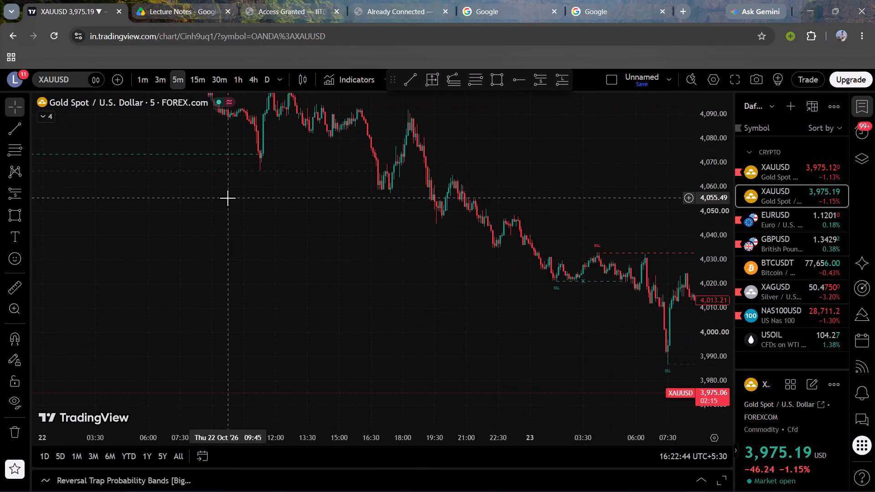
pyautogui.moveTo(384, 279); pyautogui.dragTo(242, 205)
pyautogui.hscroll(-3, 316, 243)
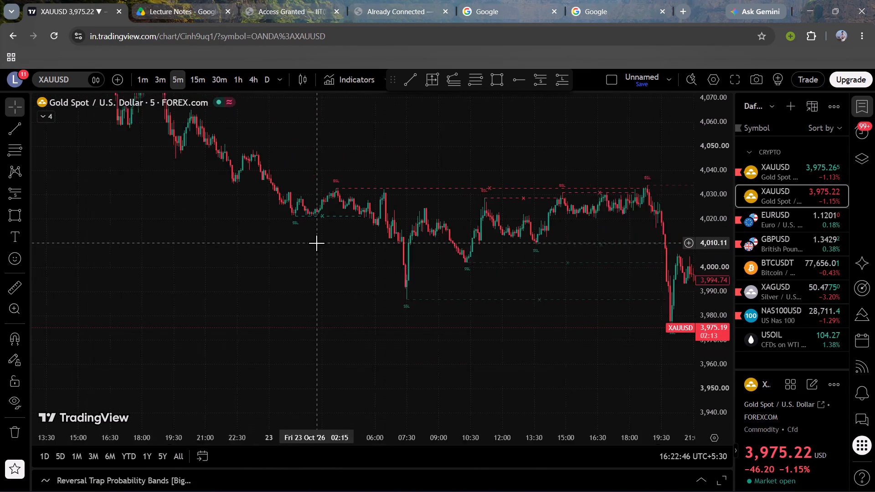
pyautogui.hscroll(-2, 316, 243)
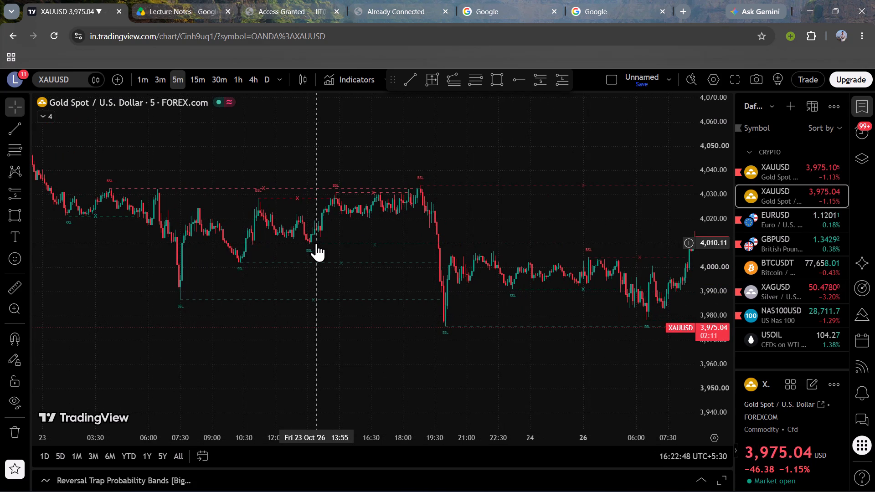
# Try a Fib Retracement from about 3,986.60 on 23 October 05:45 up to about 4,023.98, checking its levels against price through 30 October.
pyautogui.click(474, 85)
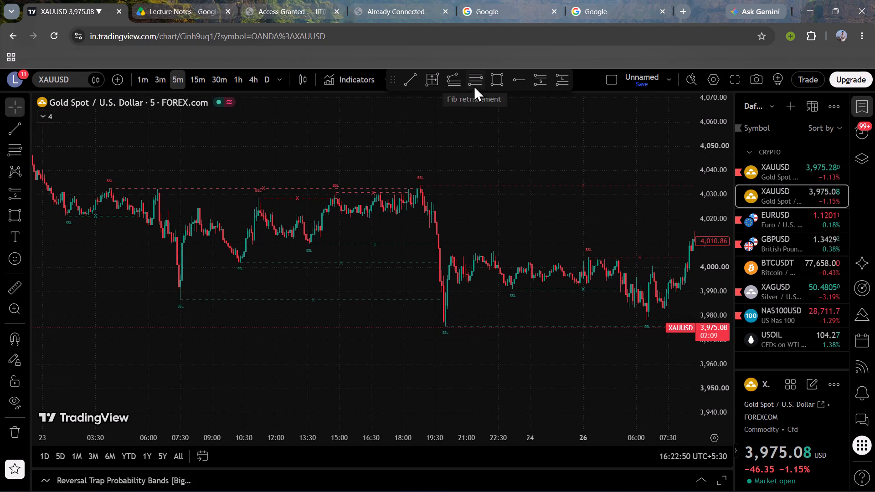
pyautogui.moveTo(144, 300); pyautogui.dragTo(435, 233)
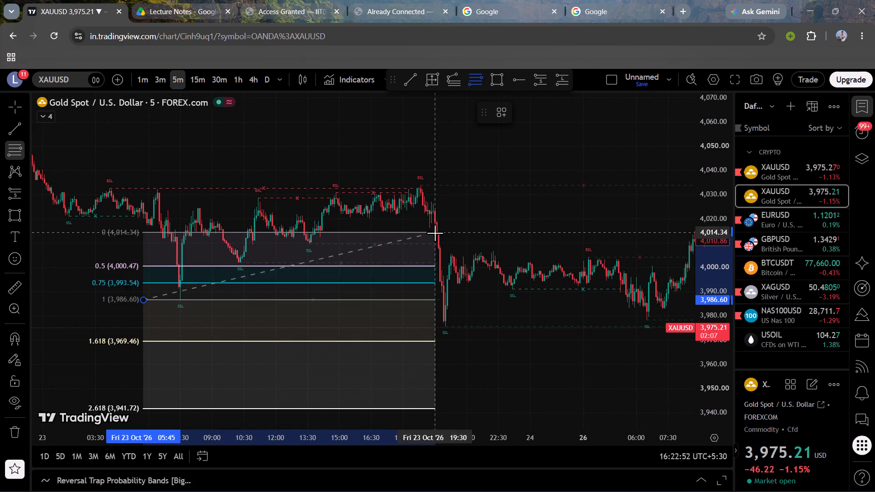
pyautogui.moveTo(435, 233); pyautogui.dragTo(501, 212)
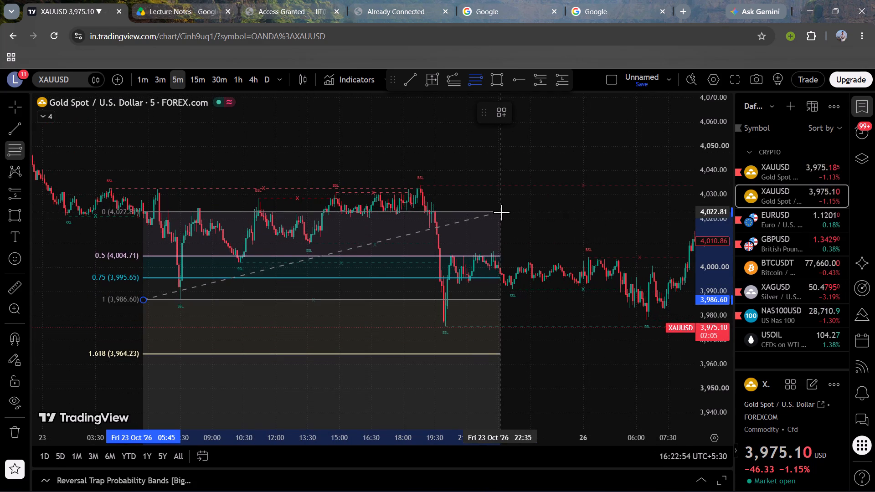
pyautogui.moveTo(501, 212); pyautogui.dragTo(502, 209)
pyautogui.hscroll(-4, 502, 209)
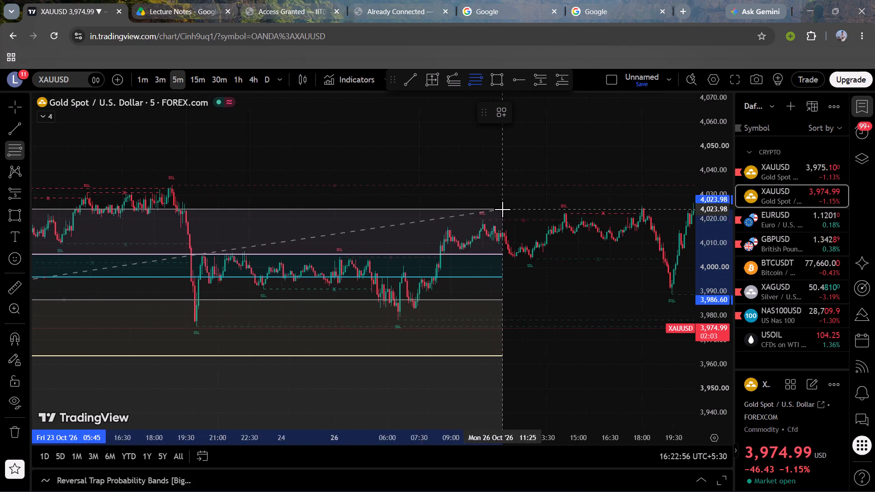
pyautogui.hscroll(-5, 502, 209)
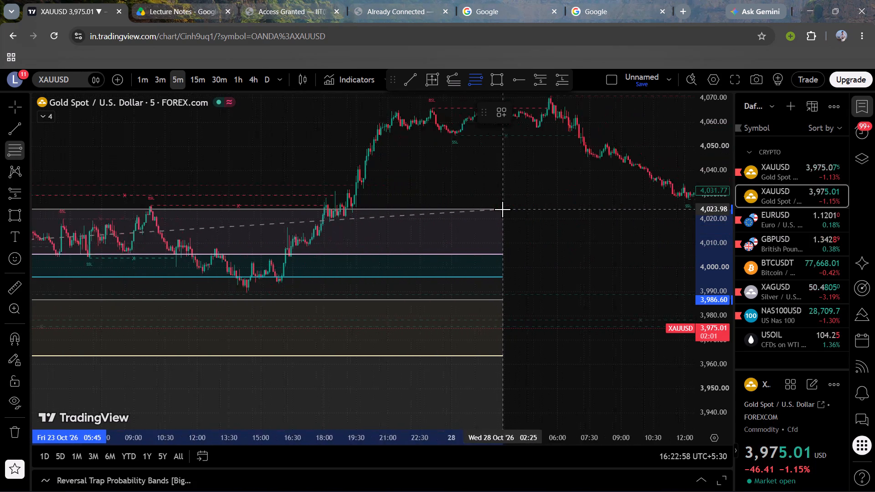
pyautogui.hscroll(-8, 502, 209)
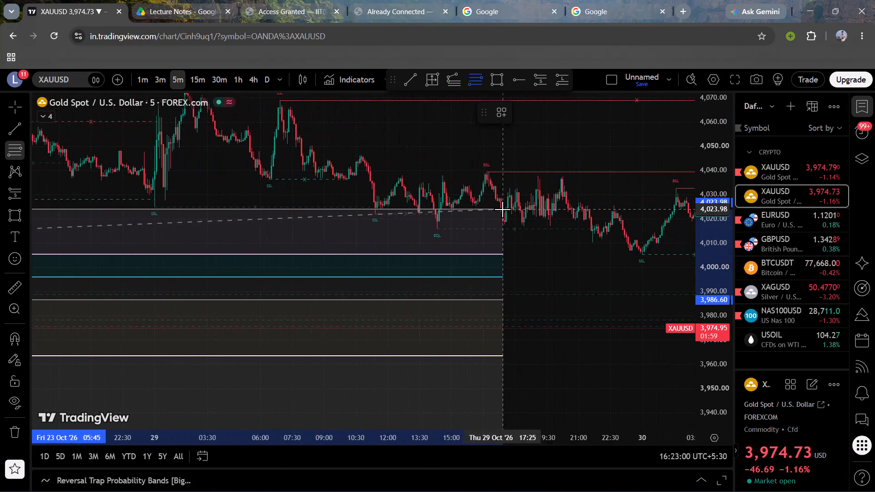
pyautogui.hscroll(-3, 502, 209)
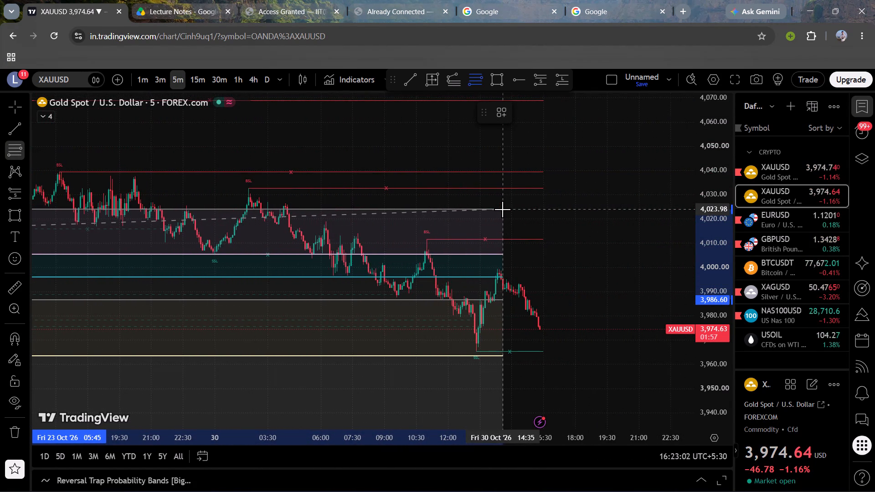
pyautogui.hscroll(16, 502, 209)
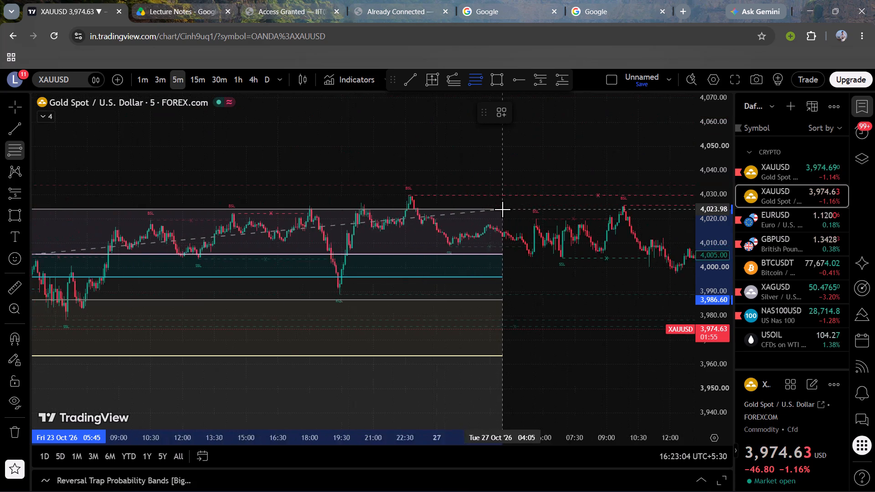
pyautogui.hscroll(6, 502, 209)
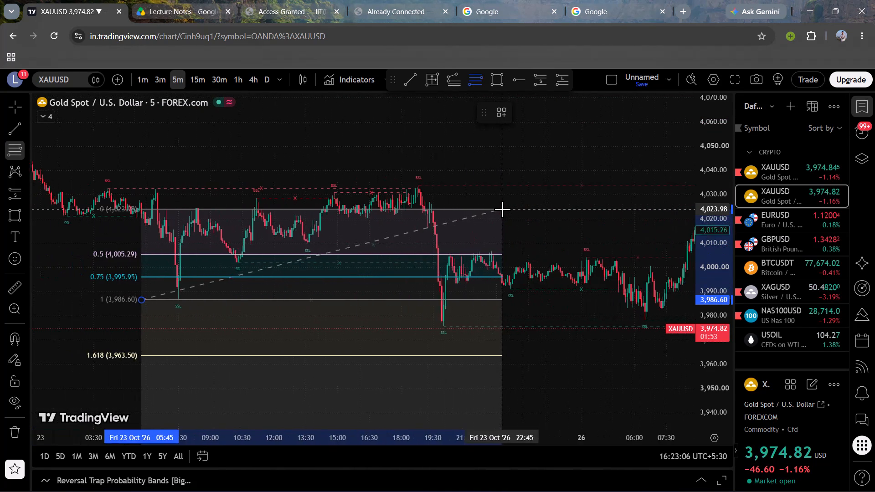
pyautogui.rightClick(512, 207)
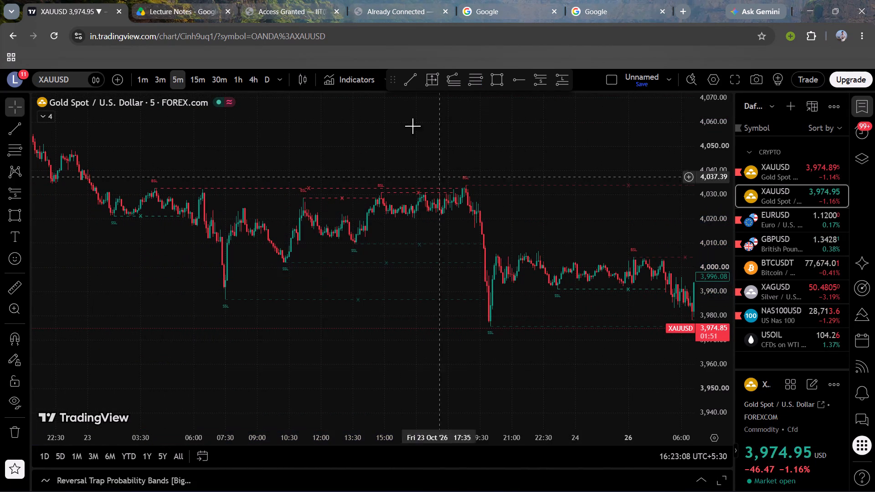
# Switch to the welding notes PDF in Microsoft Edge and highlight the spot welding bullet about workpieces pressed together by mechanical pressure.
pyautogui.click(807, 8)
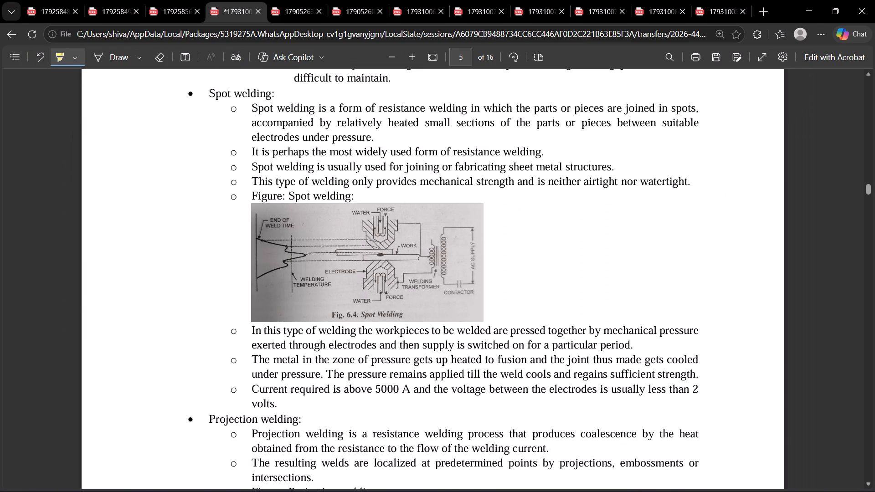
pyautogui.scroll(-1, 379, 298)
pyautogui.scroll(1, 379, 298)
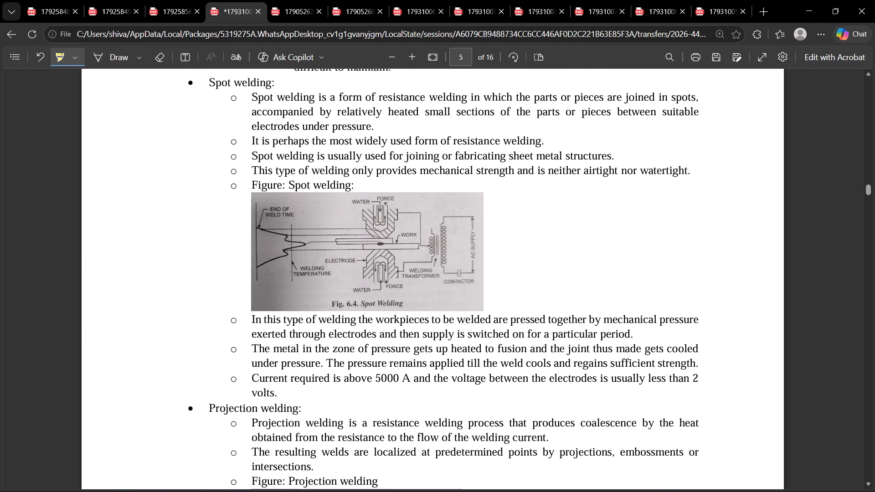
pyautogui.scroll(1, 379, 298)
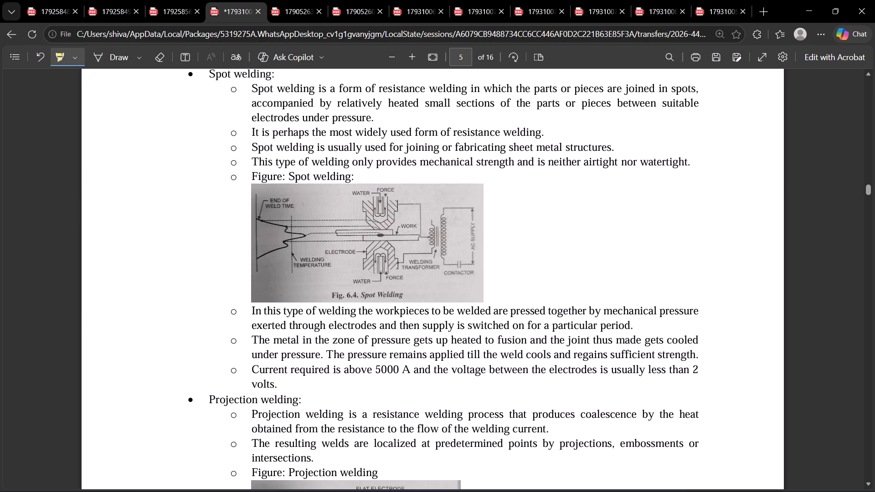
pyautogui.scroll(-1, 394, 182)
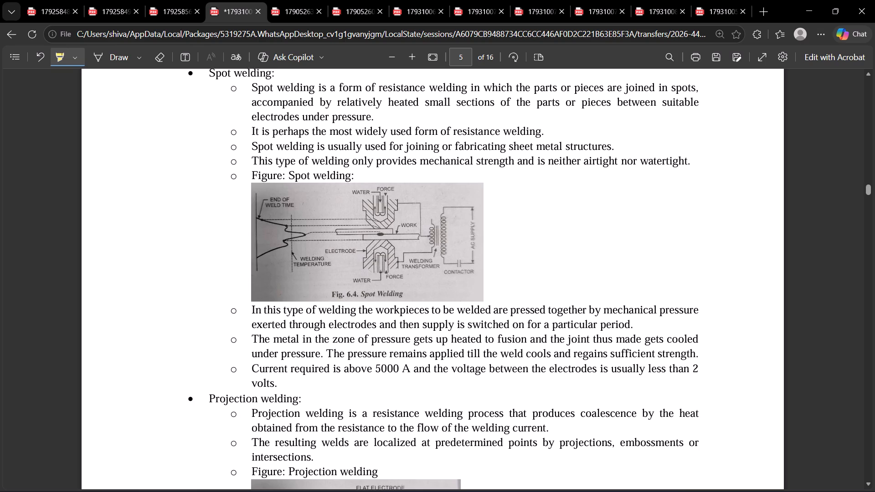
pyautogui.scroll(-1, 394, 182)
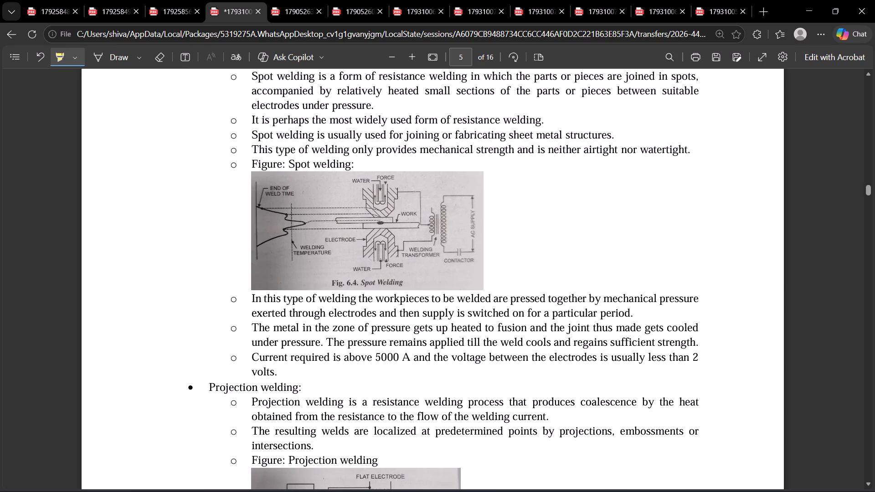
pyautogui.scroll(-1, 394, 182)
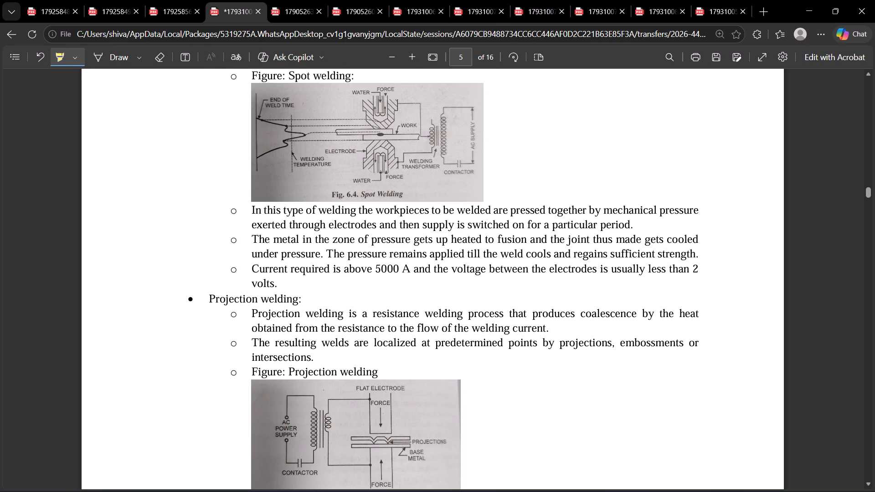
pyautogui.moveTo(635, 221); pyautogui.dragTo(226, 202)
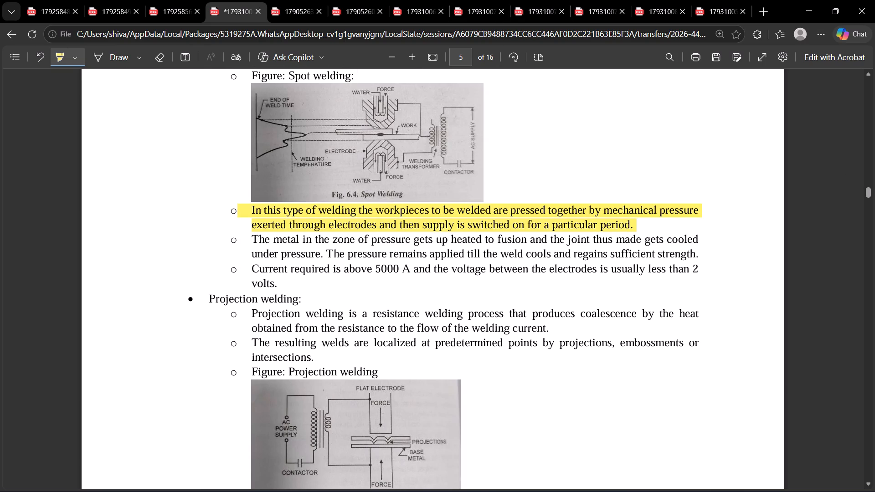
pyautogui.moveTo(226, 202); pyautogui.dragTo(239, 213)
# Highlight the spot welding bullet about current above 5000 A and electrode voltage less than 2 volts.
pyautogui.scroll(-1, 480, 269)
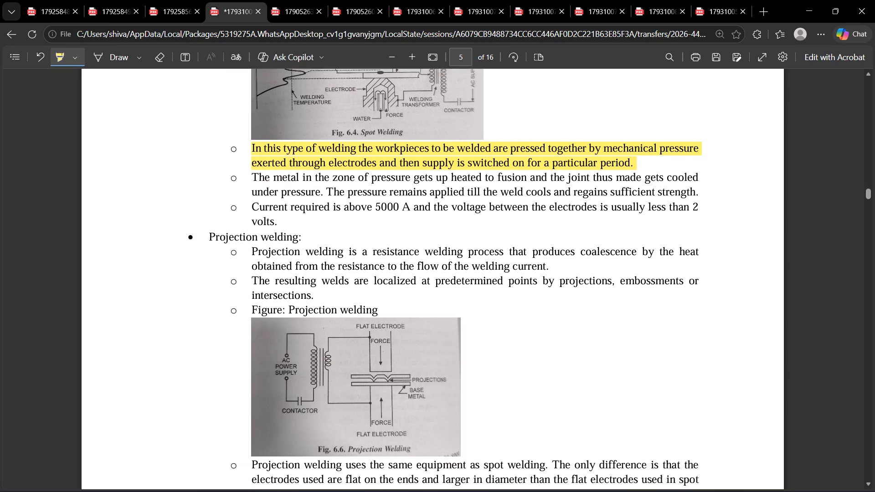
pyautogui.scroll(-1, 480, 269)
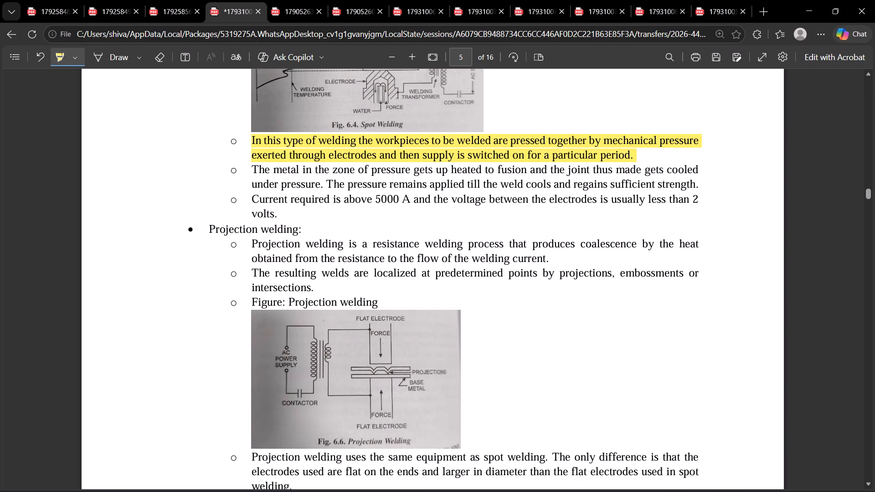
pyautogui.moveTo(250, 196); pyautogui.dragTo(284, 216)
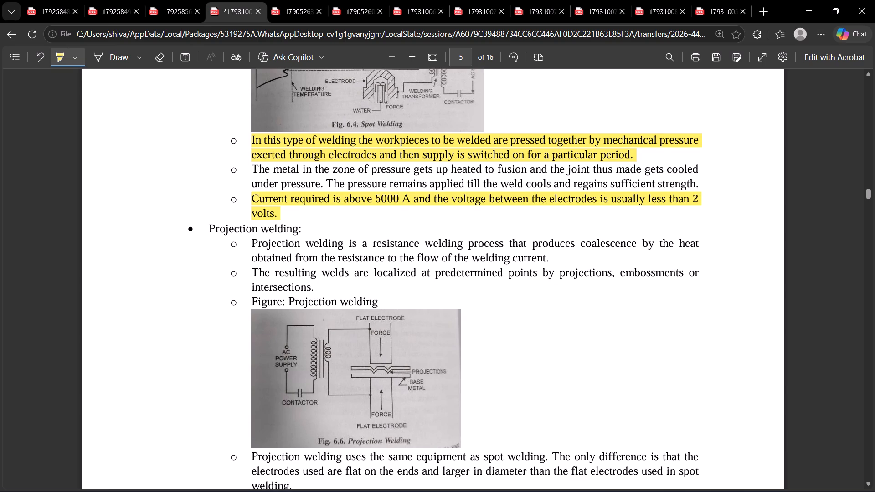
# Read the Projection welding section on page 5, including its figure and the bullets beneath it.
pyautogui.scroll(-2, 430, 232)
pyautogui.hscroll(1, 430, 232)
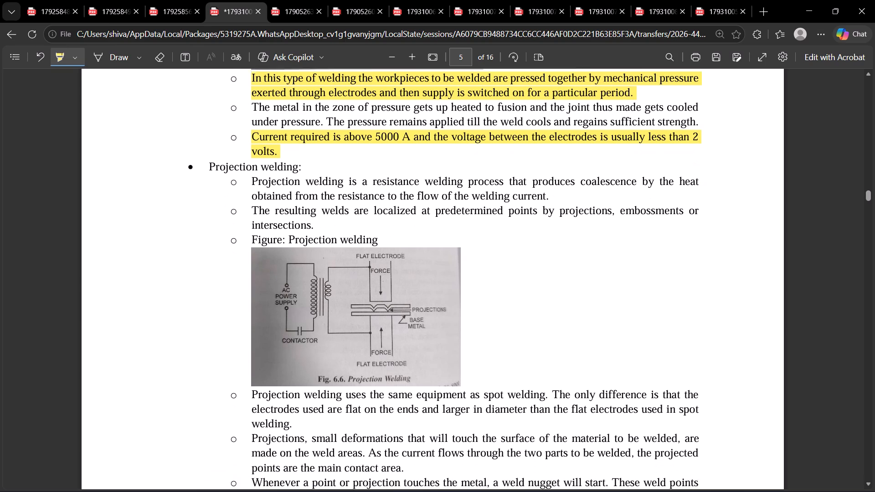
pyautogui.hscroll(1, 430, 232)
pyautogui.scroll(-2, 430, 232)
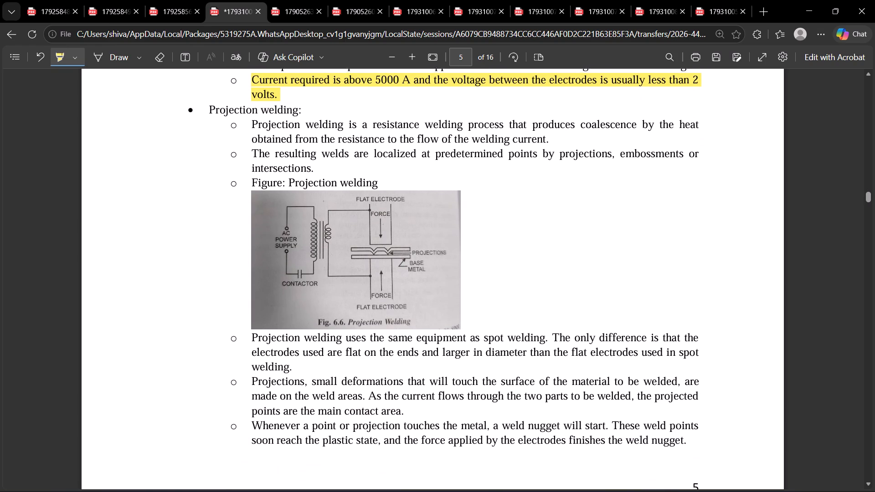
pyautogui.scroll(-1, 430, 232)
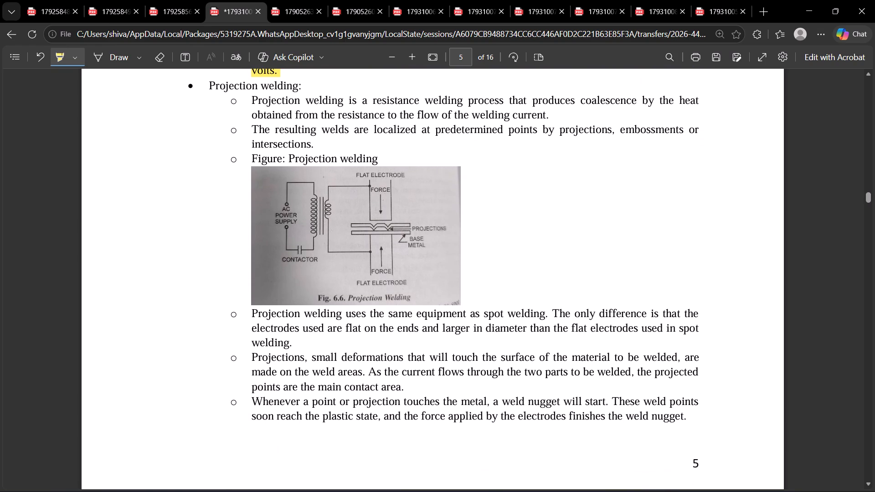